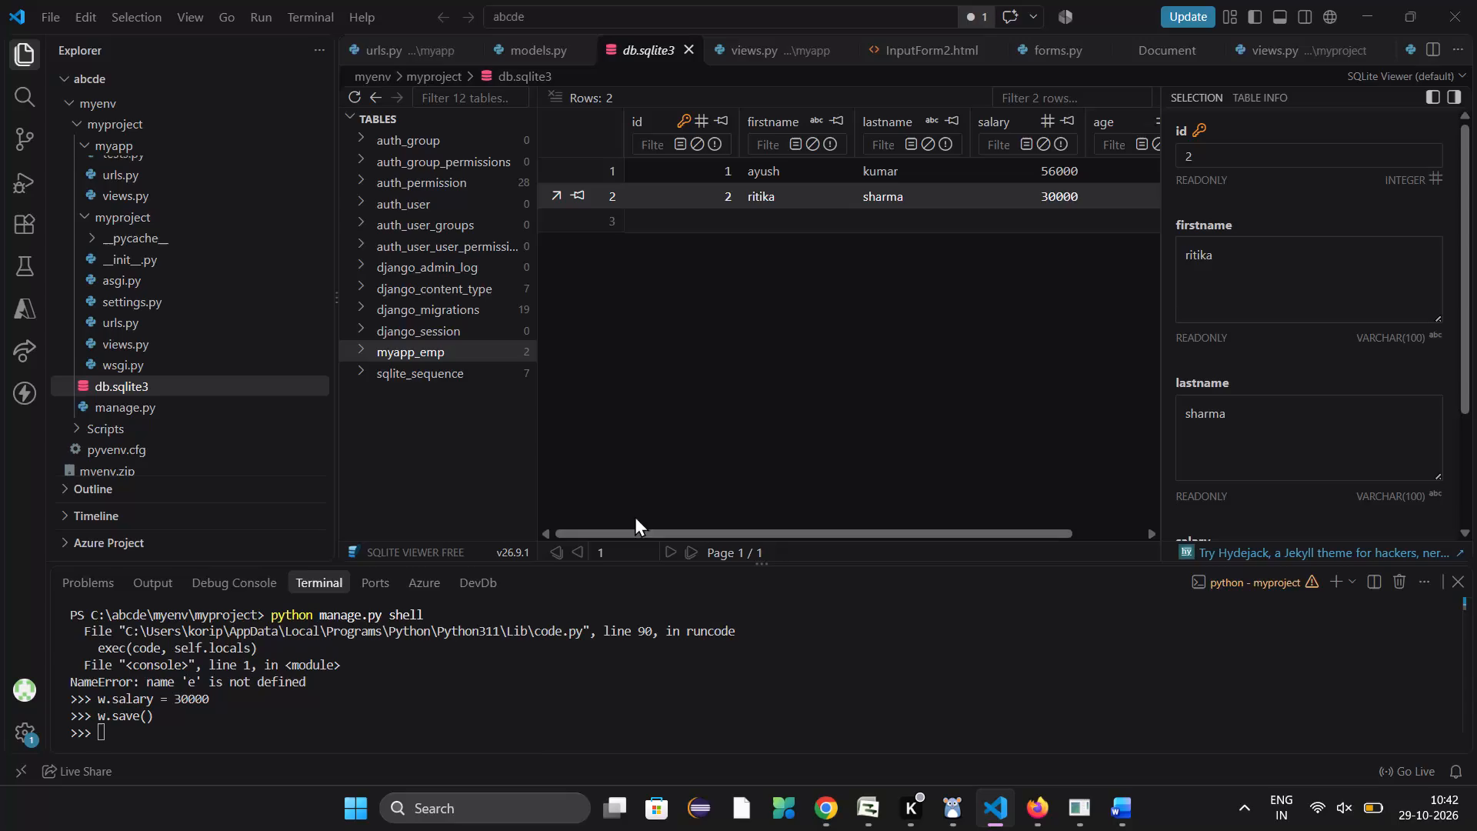
Look through the previously entered commands in the Django shell and leave the prompt empty.
left_click(106, 741)
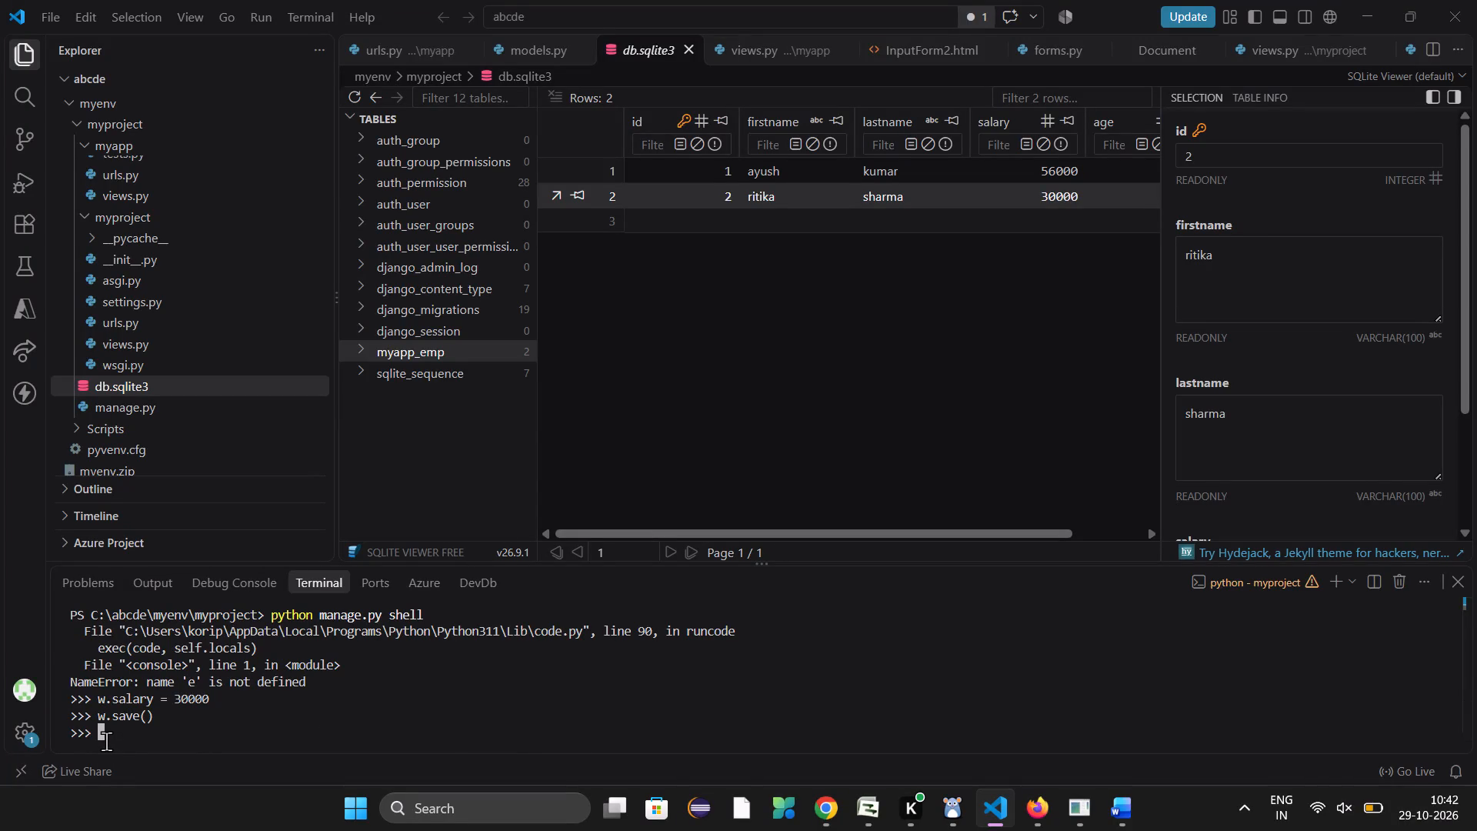
key("Up")
key("Up")
key("Down")
key("Down")
key("Down")
key("Down")
key("Up")
key("Up")
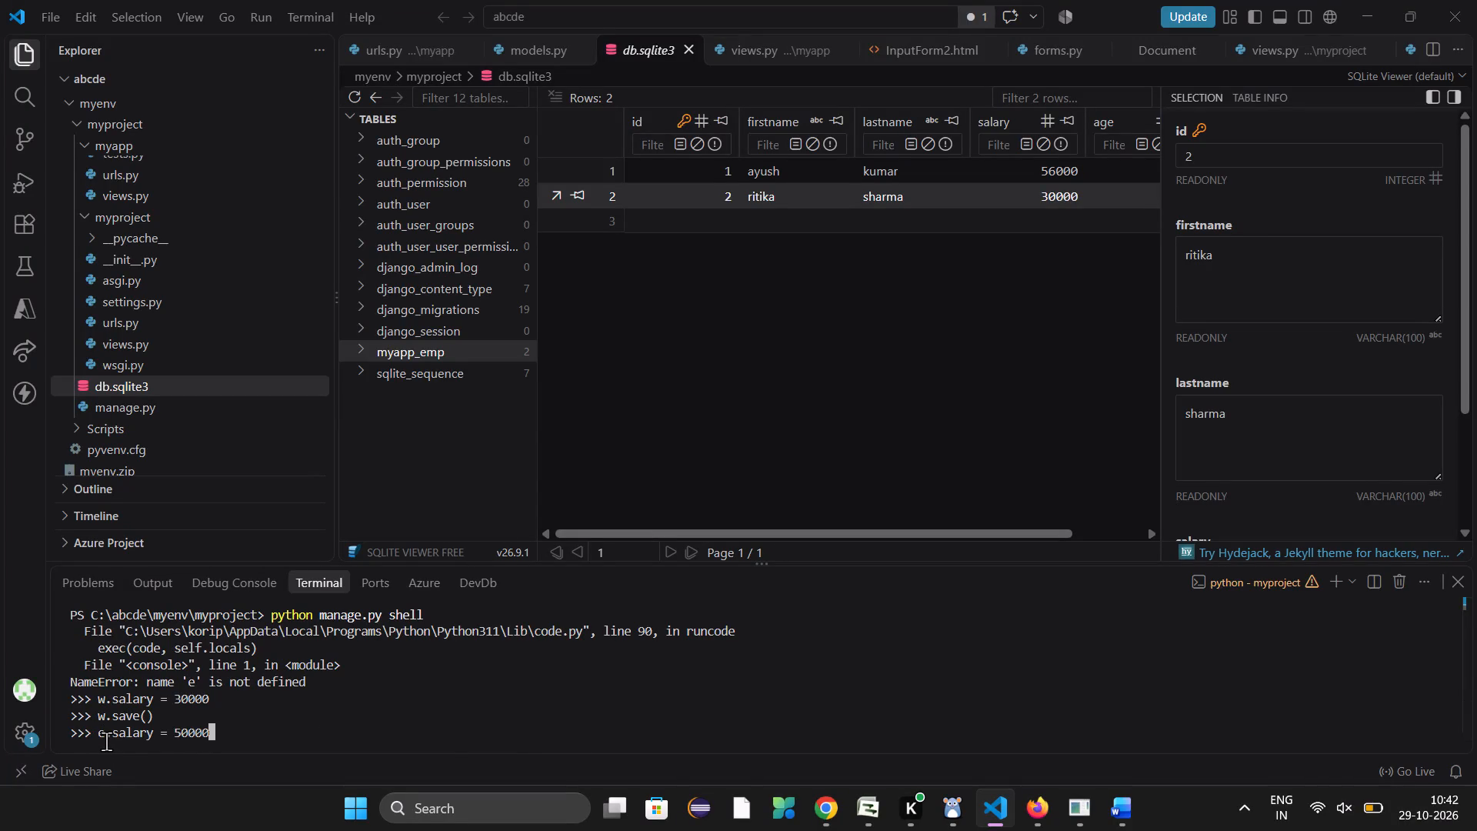
key("Up")
key("Up")
key("Down")
key("Down")
key("Down")
key("Down")
key("Down")
key("Up")
key("Up")
key("Up")
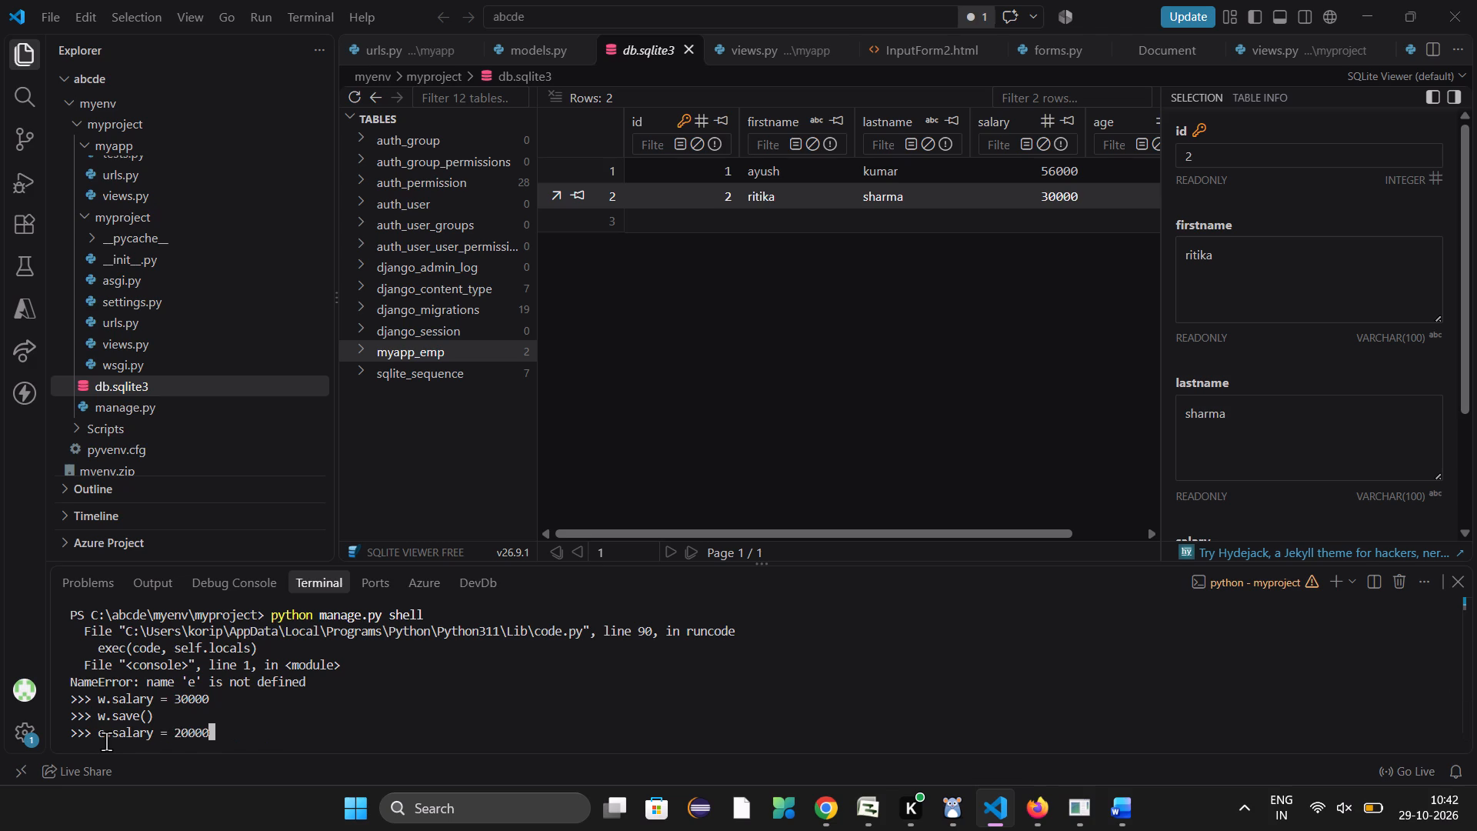
key("Up")
key("Up")
key("Up")
key("Up")
key("Up")
key("Up")
key("Down")
key("Down")
key("Down")
key("Down")
key("Down")
key("Down")
key("Down")
key("Down")
key("Down")
key("Down")
key("Down")
key("Down")
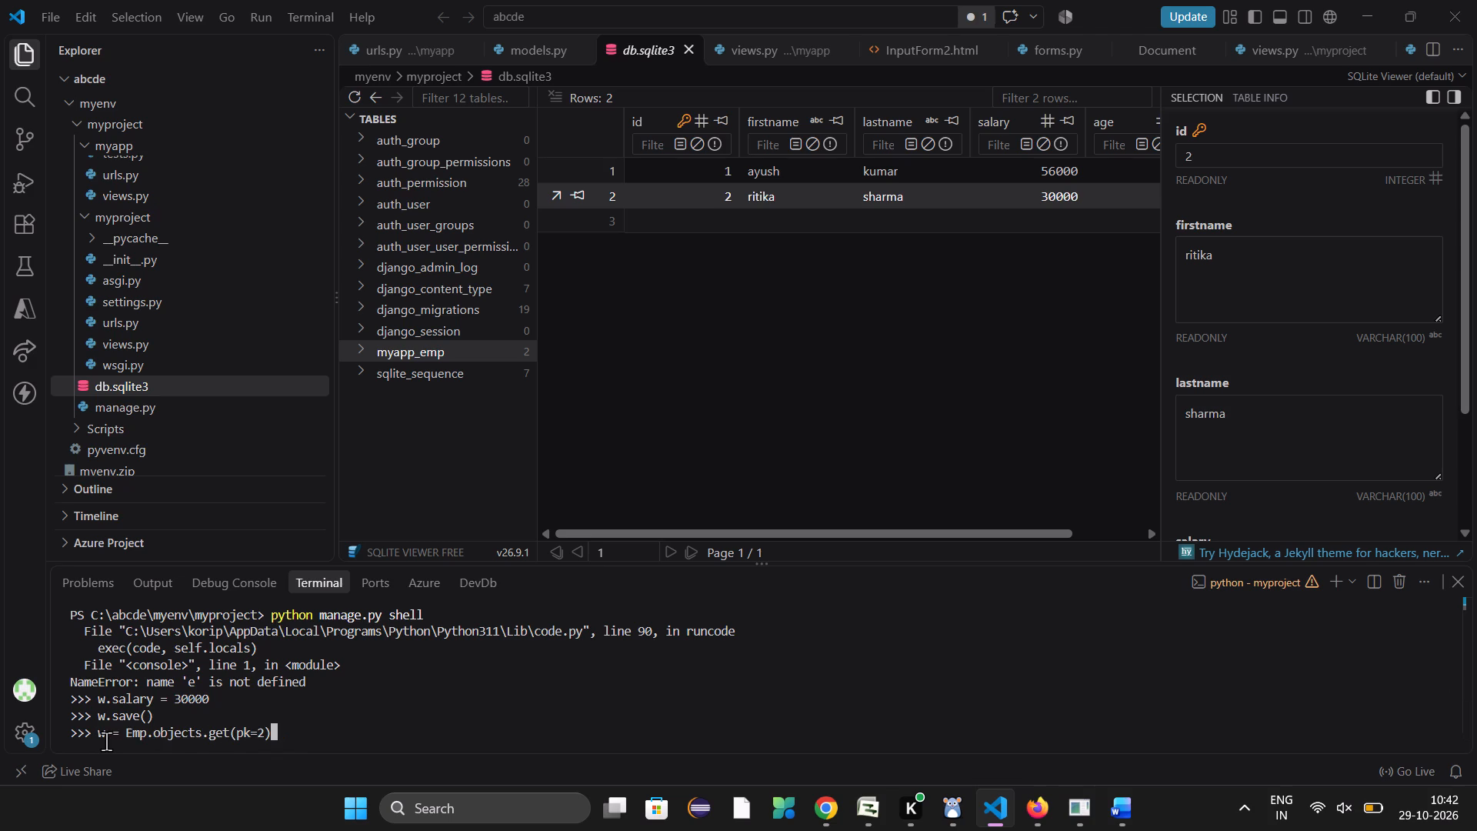
key("Down")
key("Down")
key("Down")
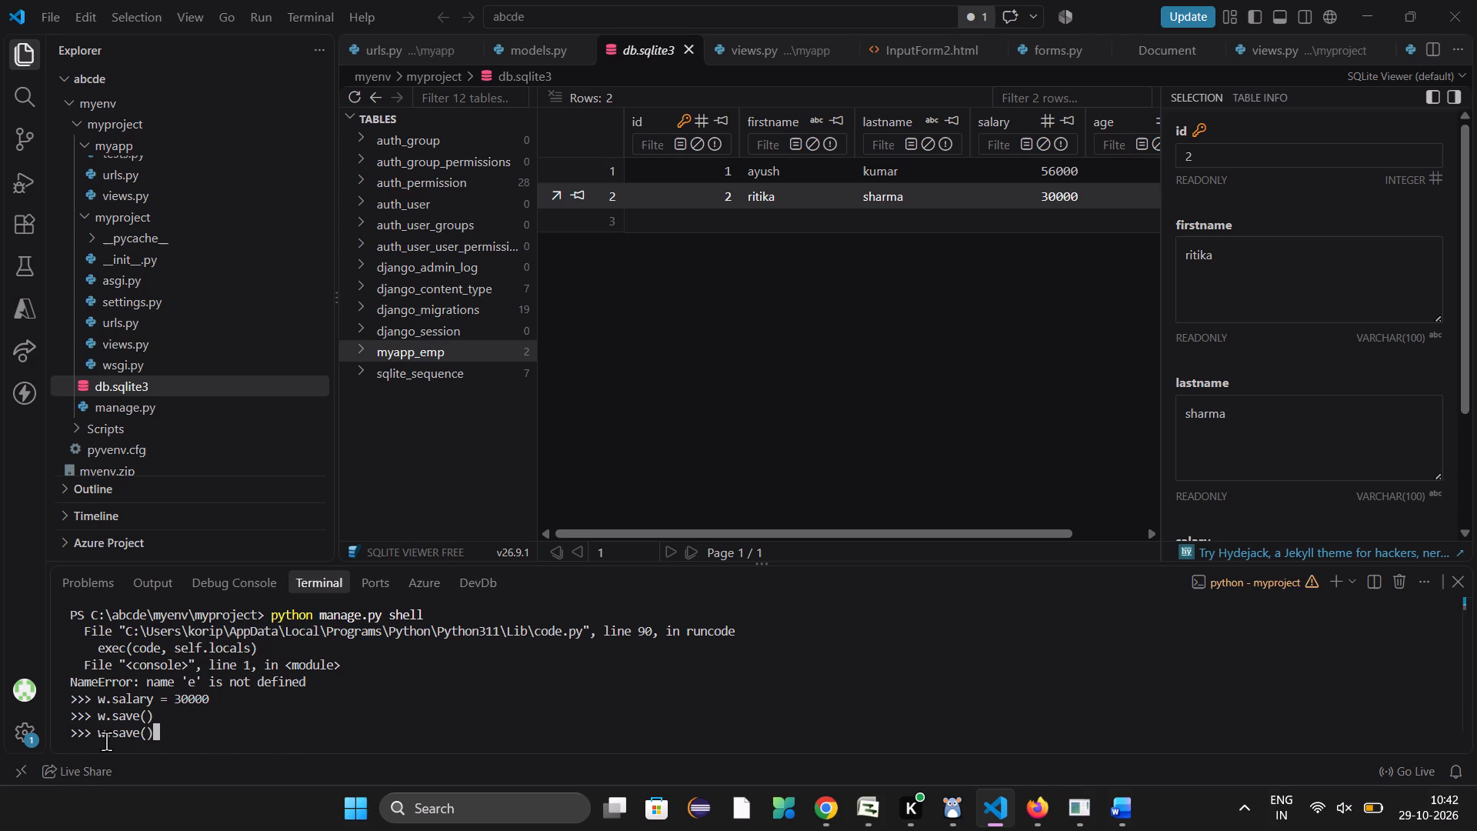
key("BackSpace")
key("BackSpace")
key("BackSpace")
key("BackSpace")
key("BackSpace")
key("BackSpace")
key("BackSpace")
key("BackSpace")
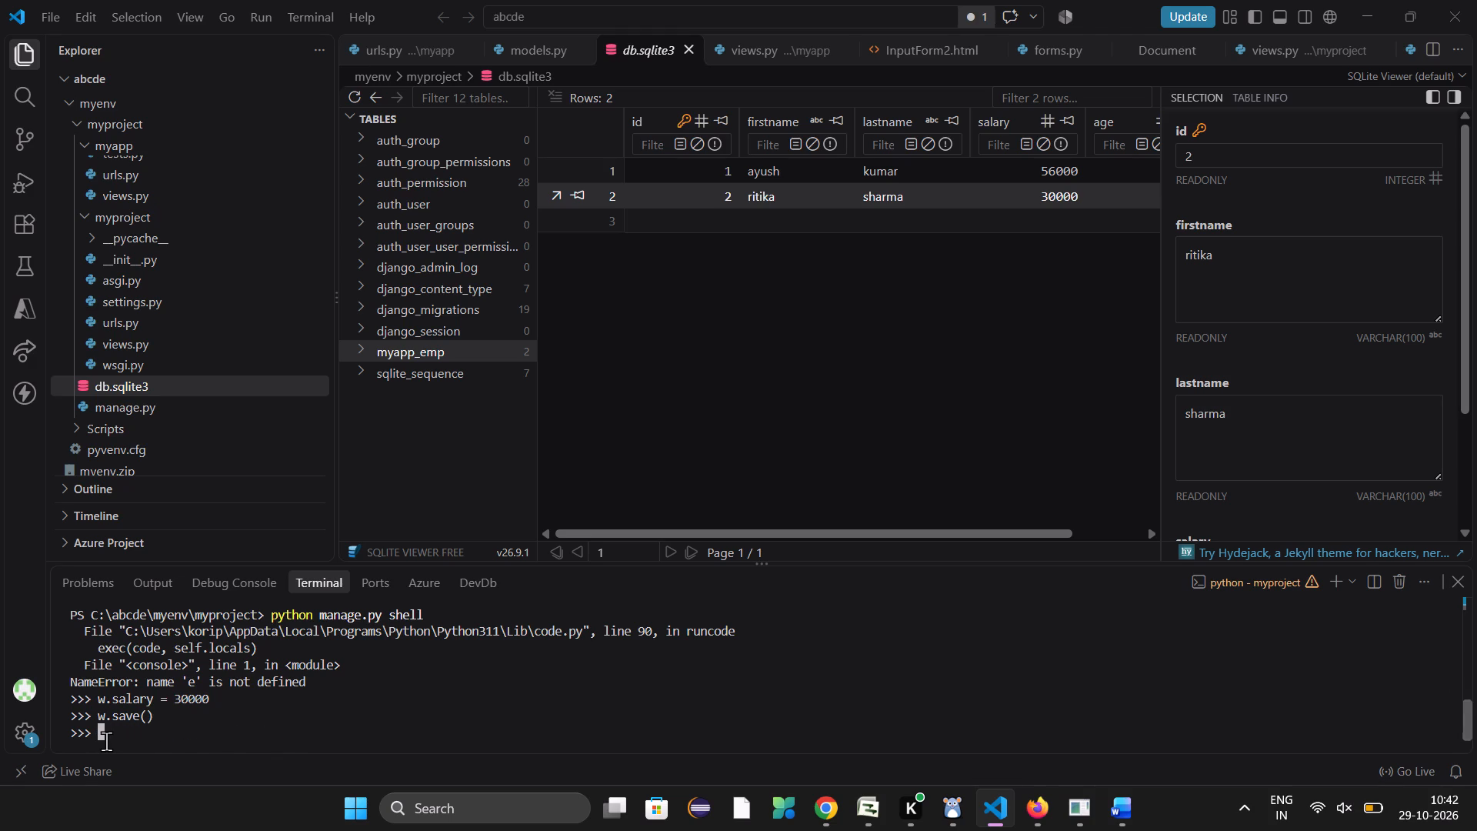
Recheck the Django shell's earlier commands back to the Emp model import and clear the prompt again.
key("Up")
key("Up")
key("Up")
key("Up")
key("Up")
key("Up")
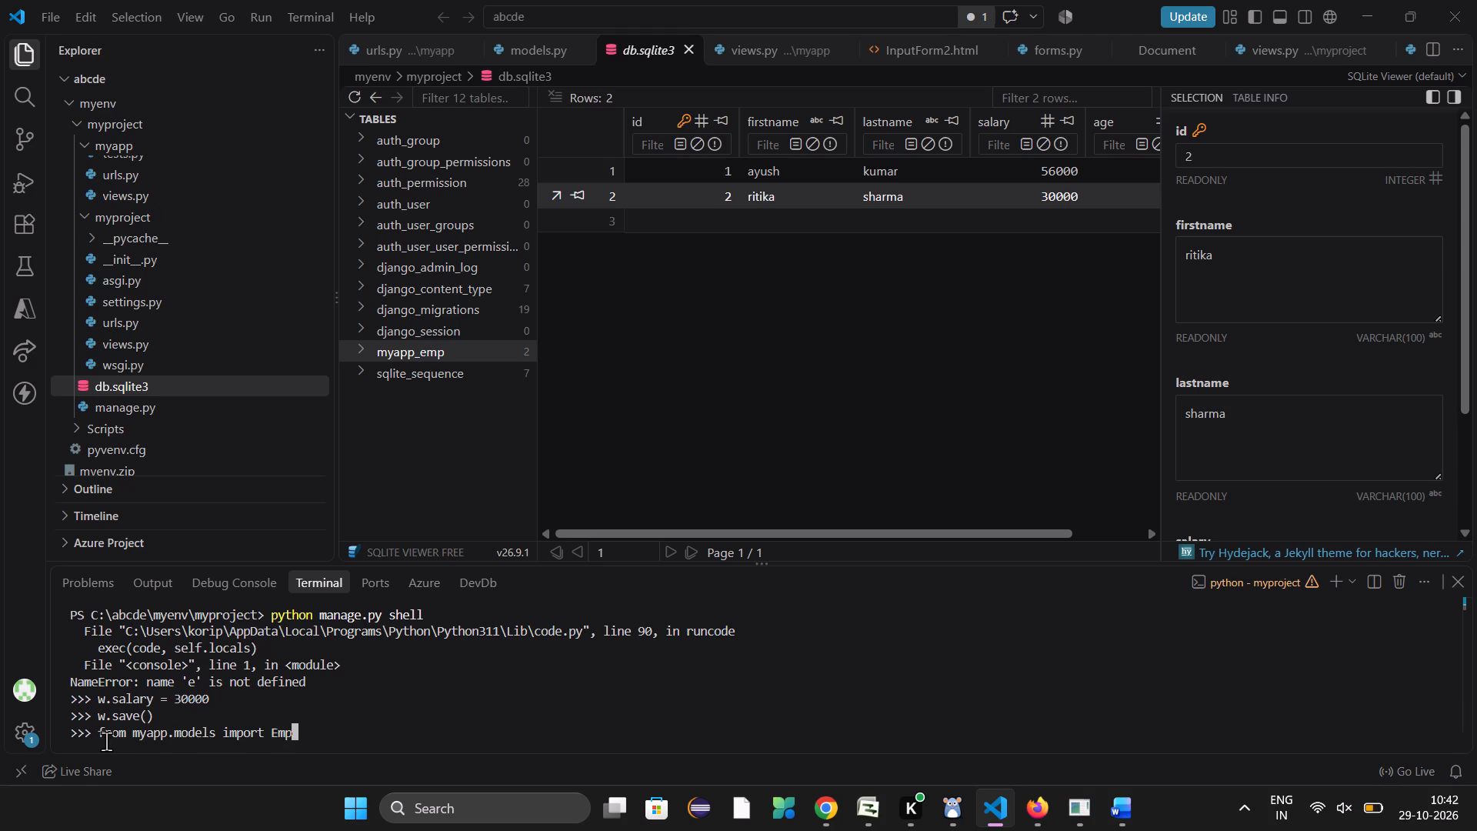
key("Up")
key("Up")
key("Down")
key("Down")
key("Down")
key("Down")
key("Down")
key("Down")
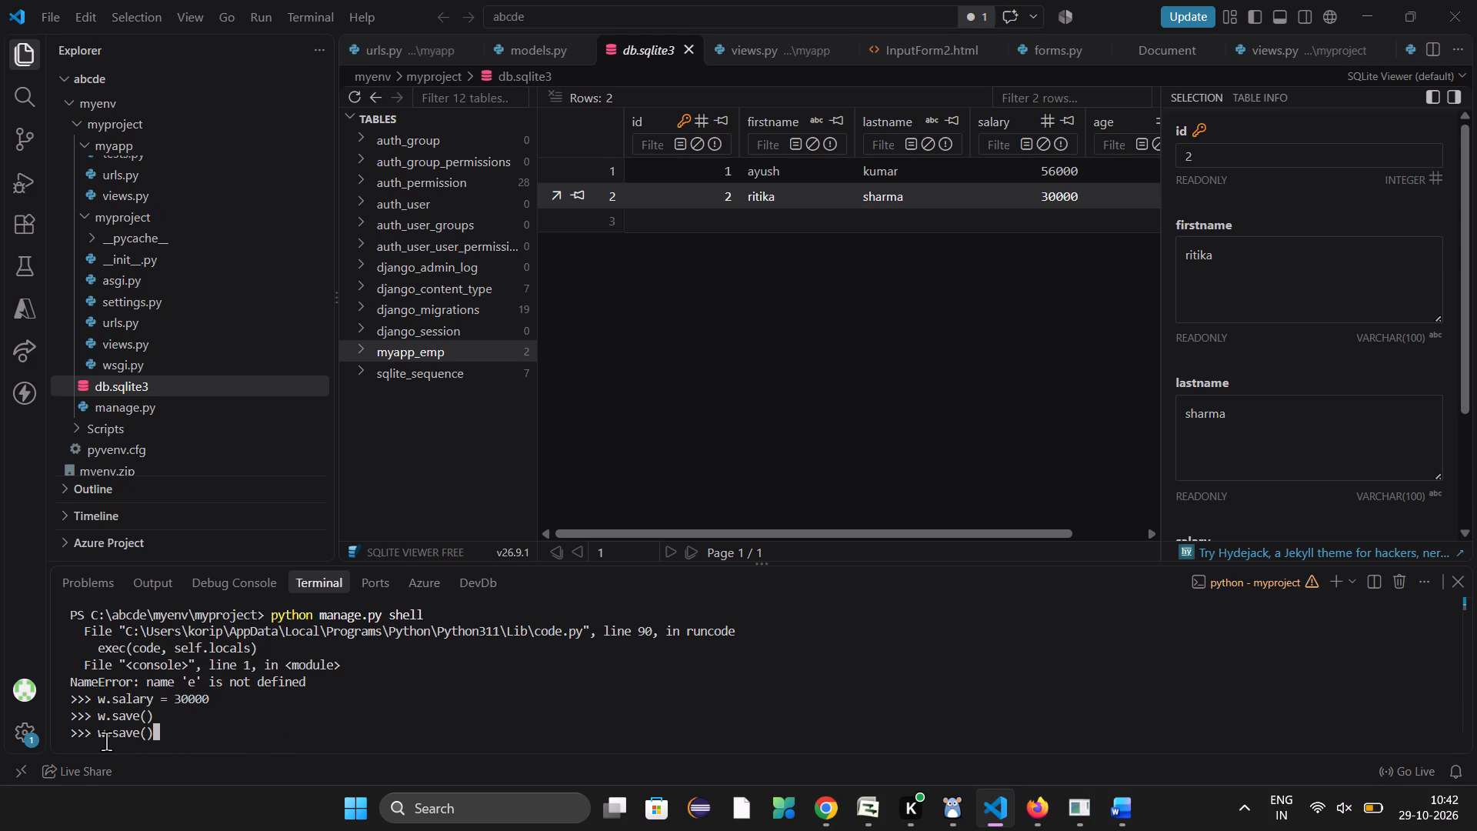
key("BackSpace")
key("BackSpace")
key("BackSpace")
key("BackSpace")
key("BackSpace")
key("BackSpace")
key("BackSpace")
key("BackSpace")
key("BackSpace")
key("BackSpace")
key("BackSpace")
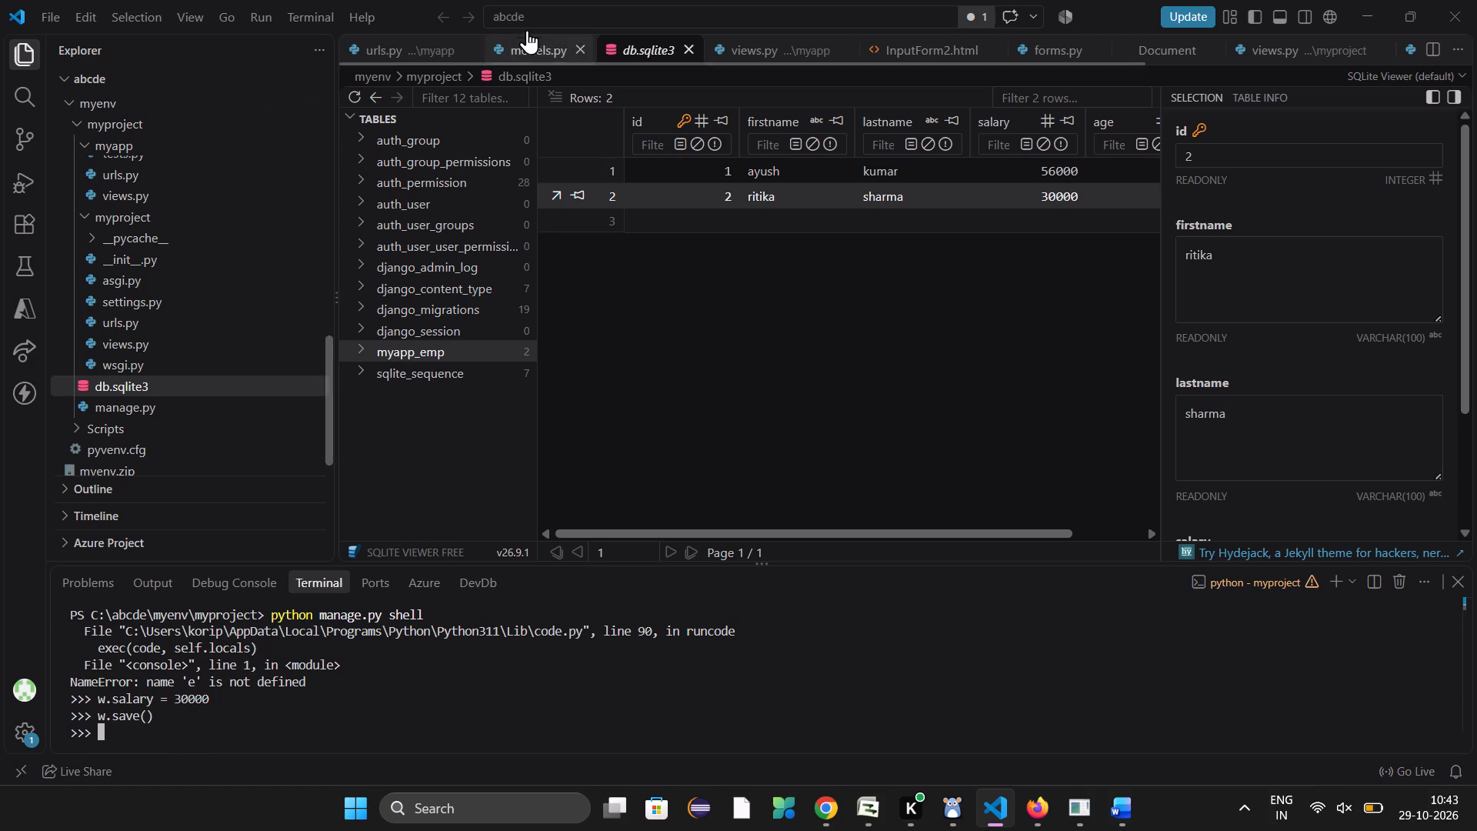
Glance at models.py, return to db.sqlite3 and read back through the Django shell session's output.
left_click(545, 46)
left_click(645, 35)
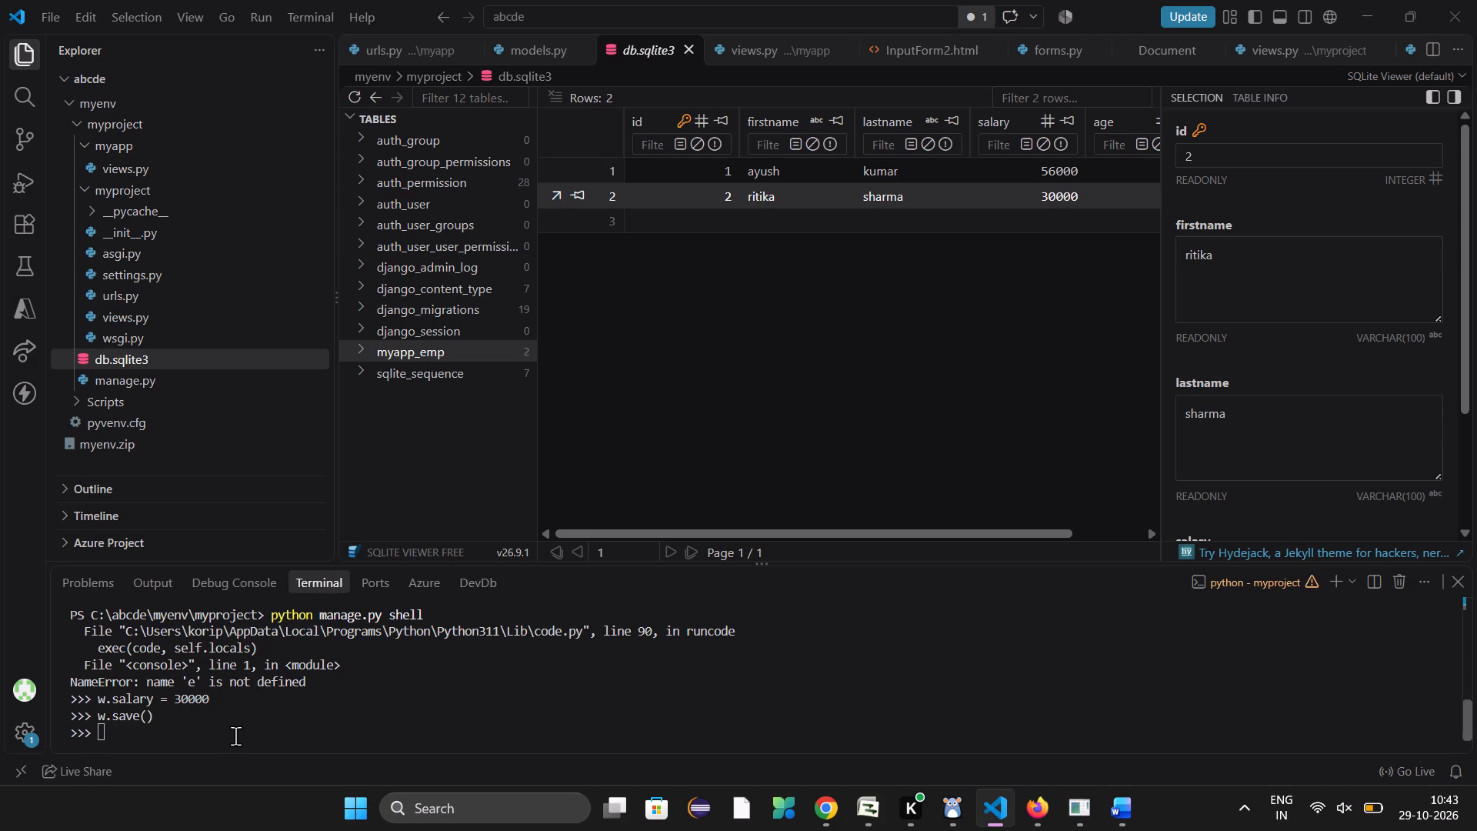
scroll(235, 736, "up", 3)
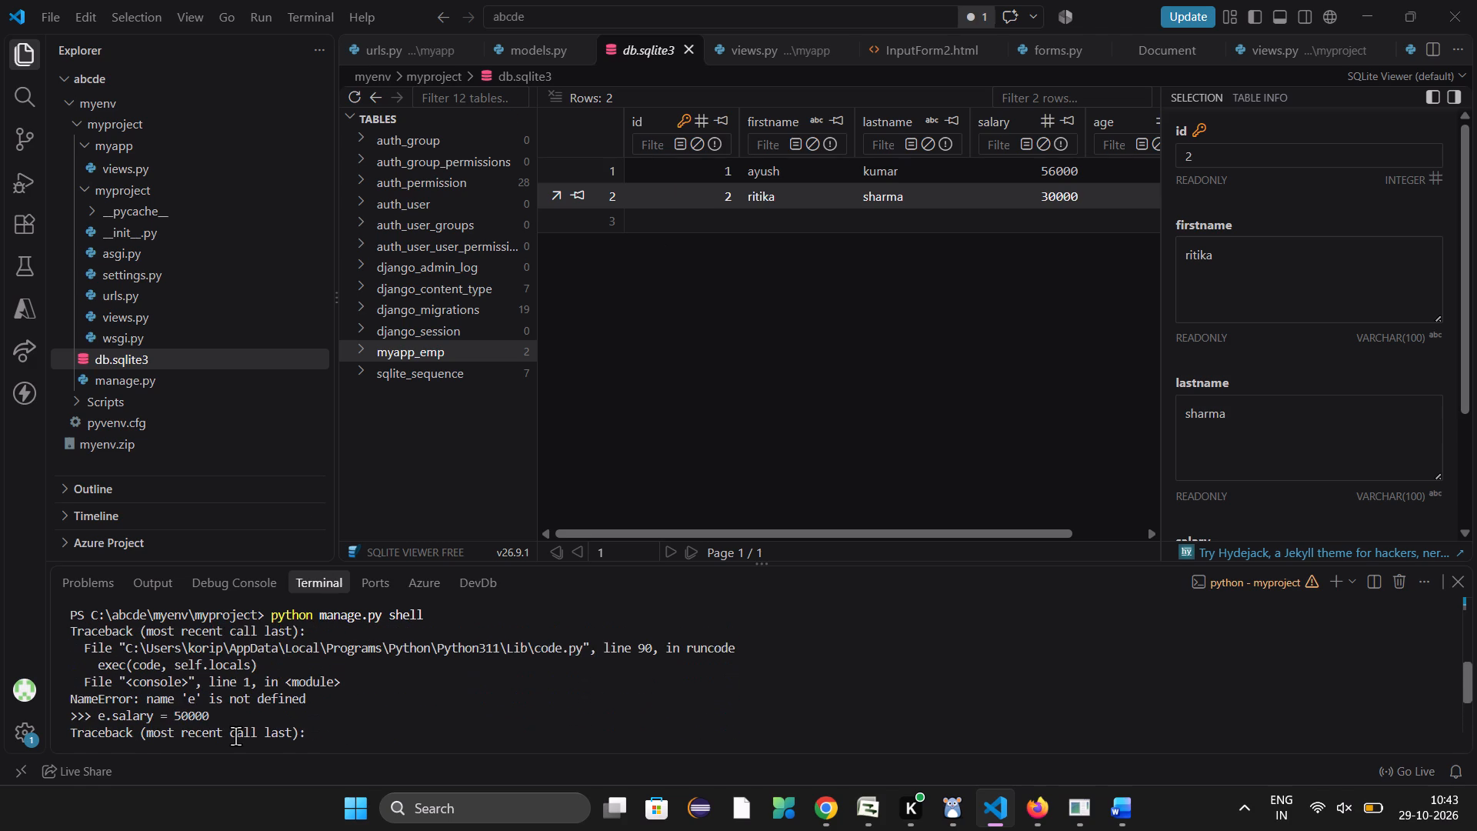
scroll(235, 736, "up", 1)
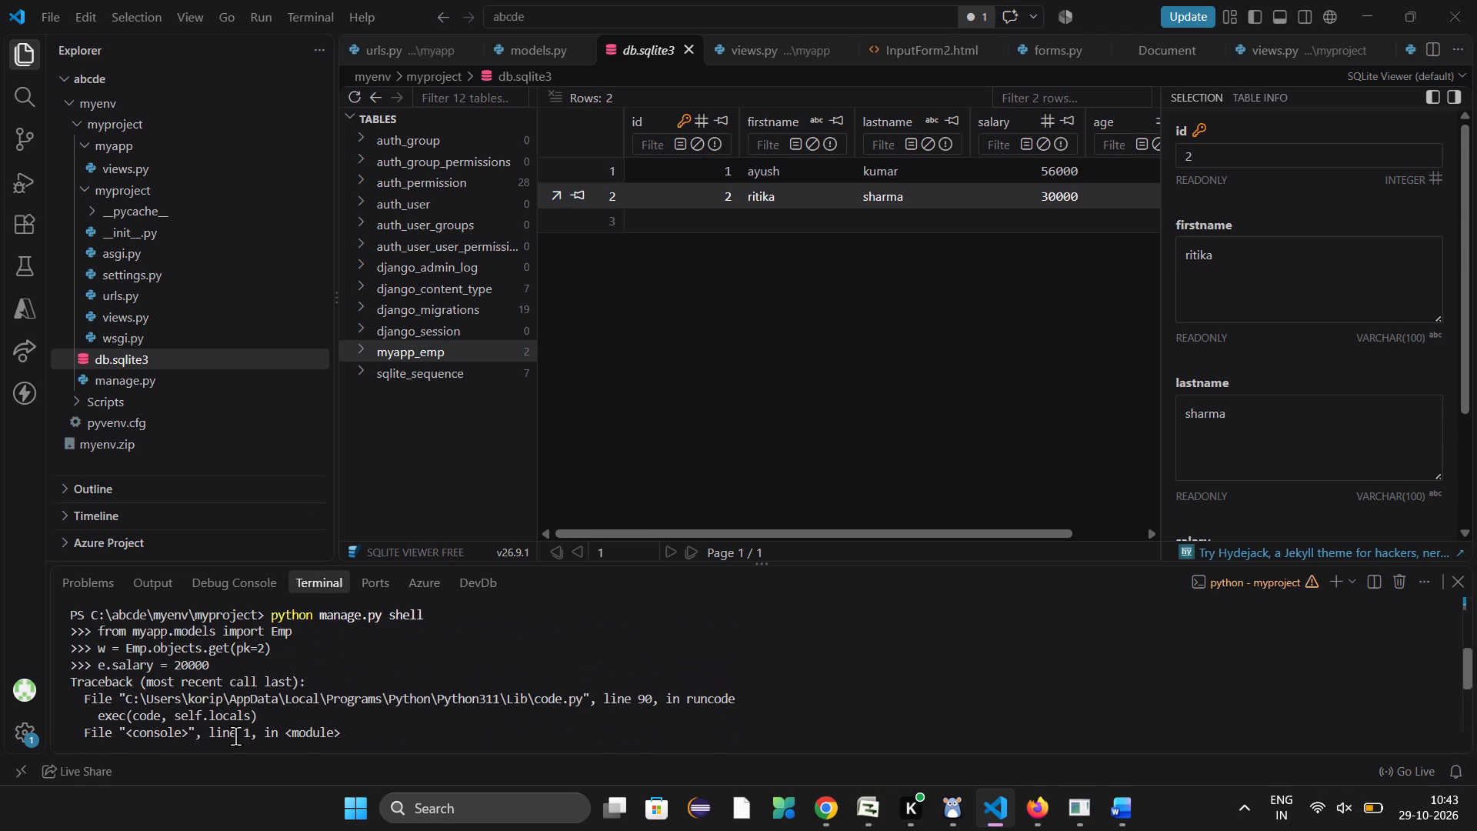
scroll(235, 736, "up", 2)
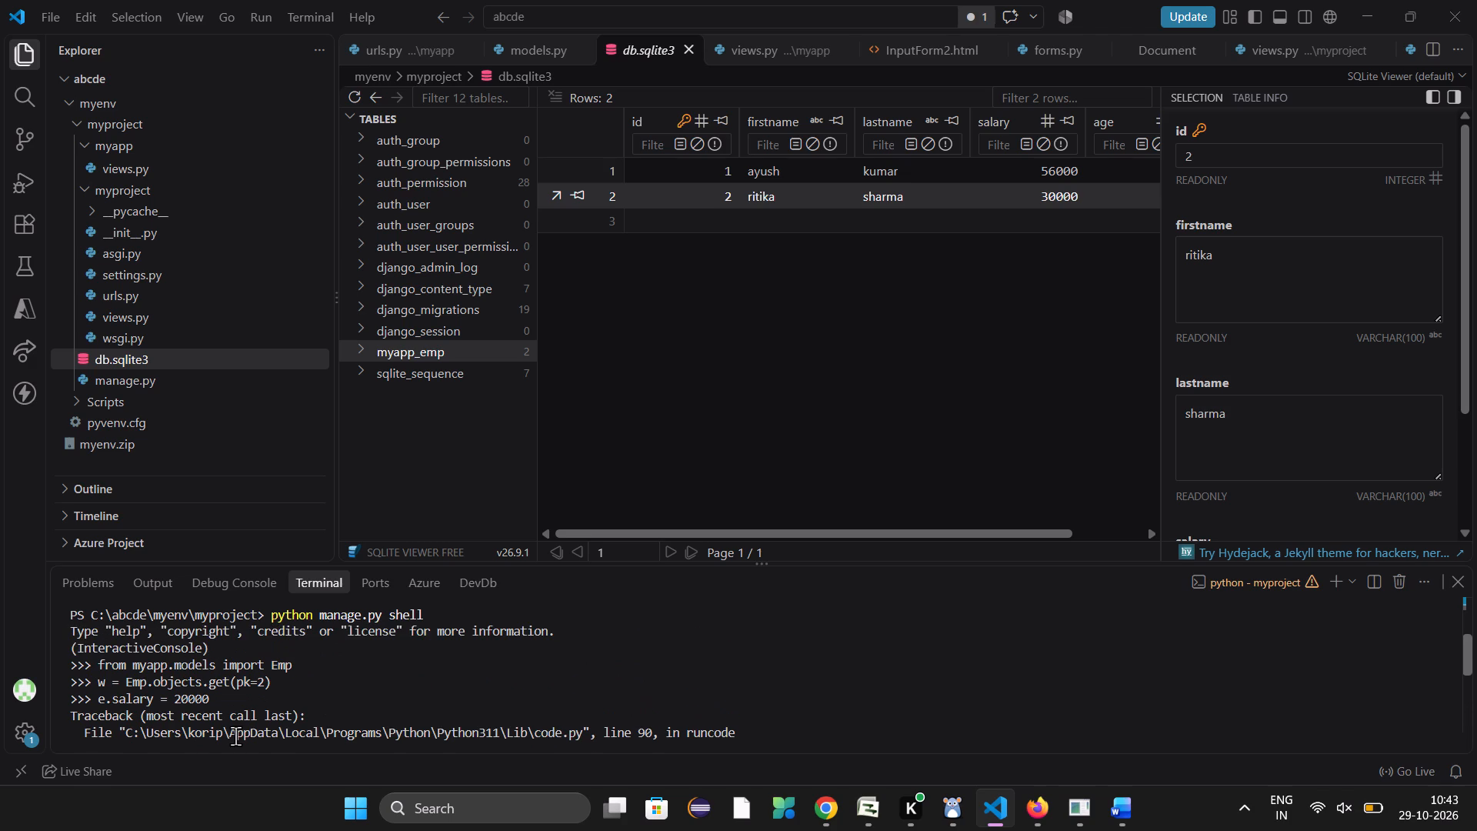
scroll(235, 736, "up", 3)
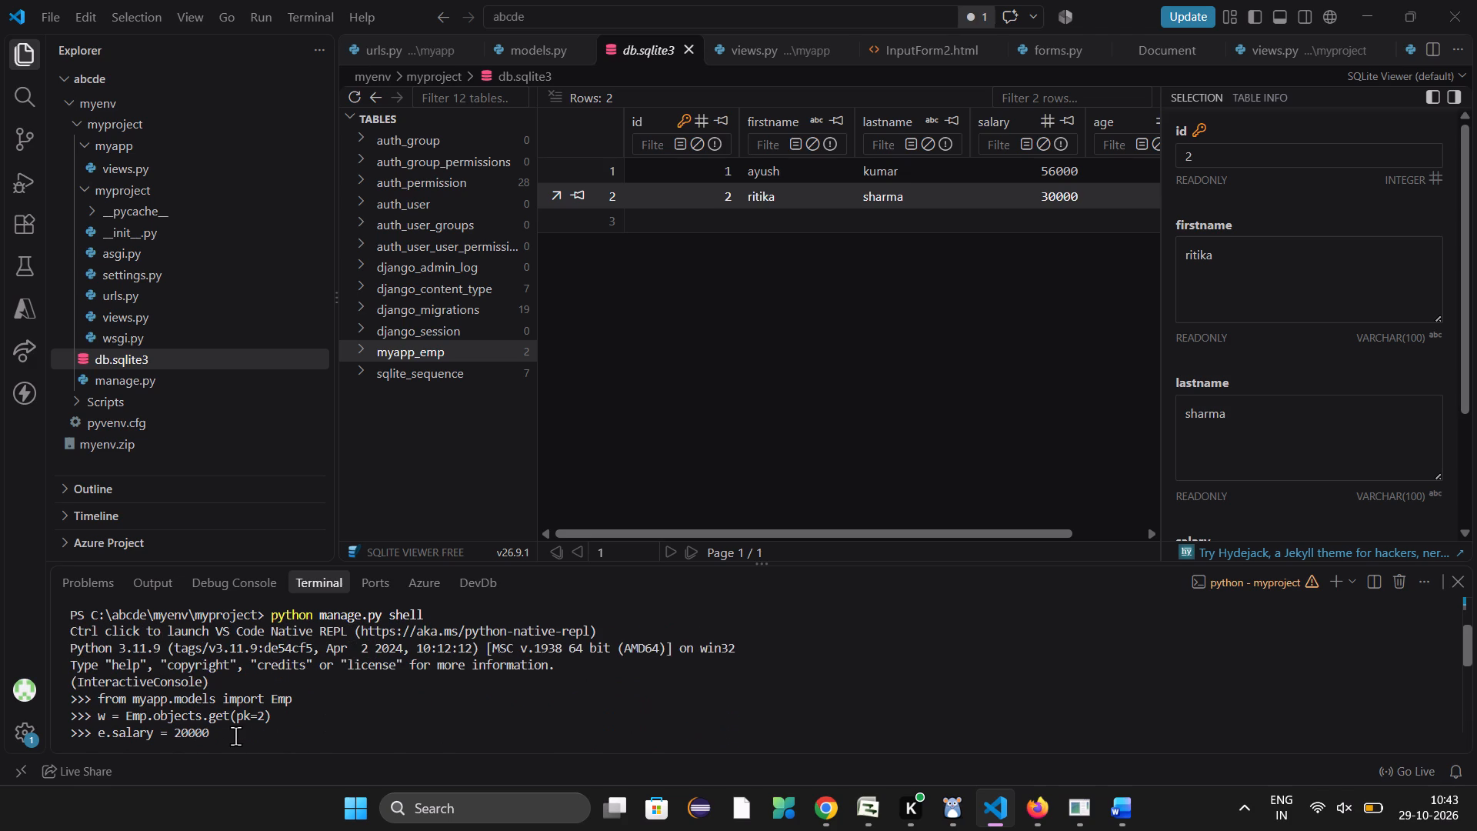
scroll(235, 736, "up", 2)
scroll(235, 736, "down", 1)
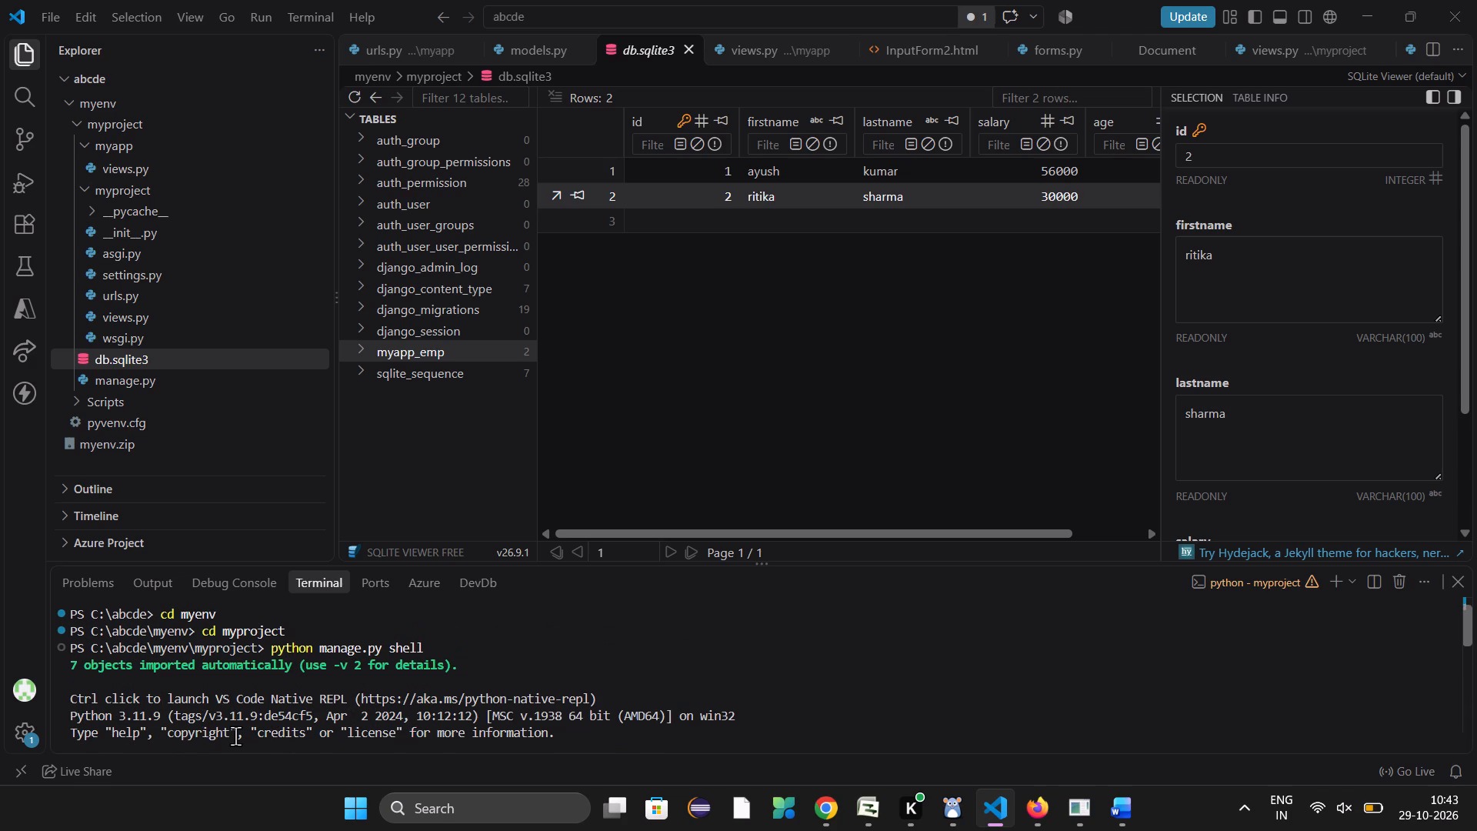
scroll(235, 736, "down", 8)
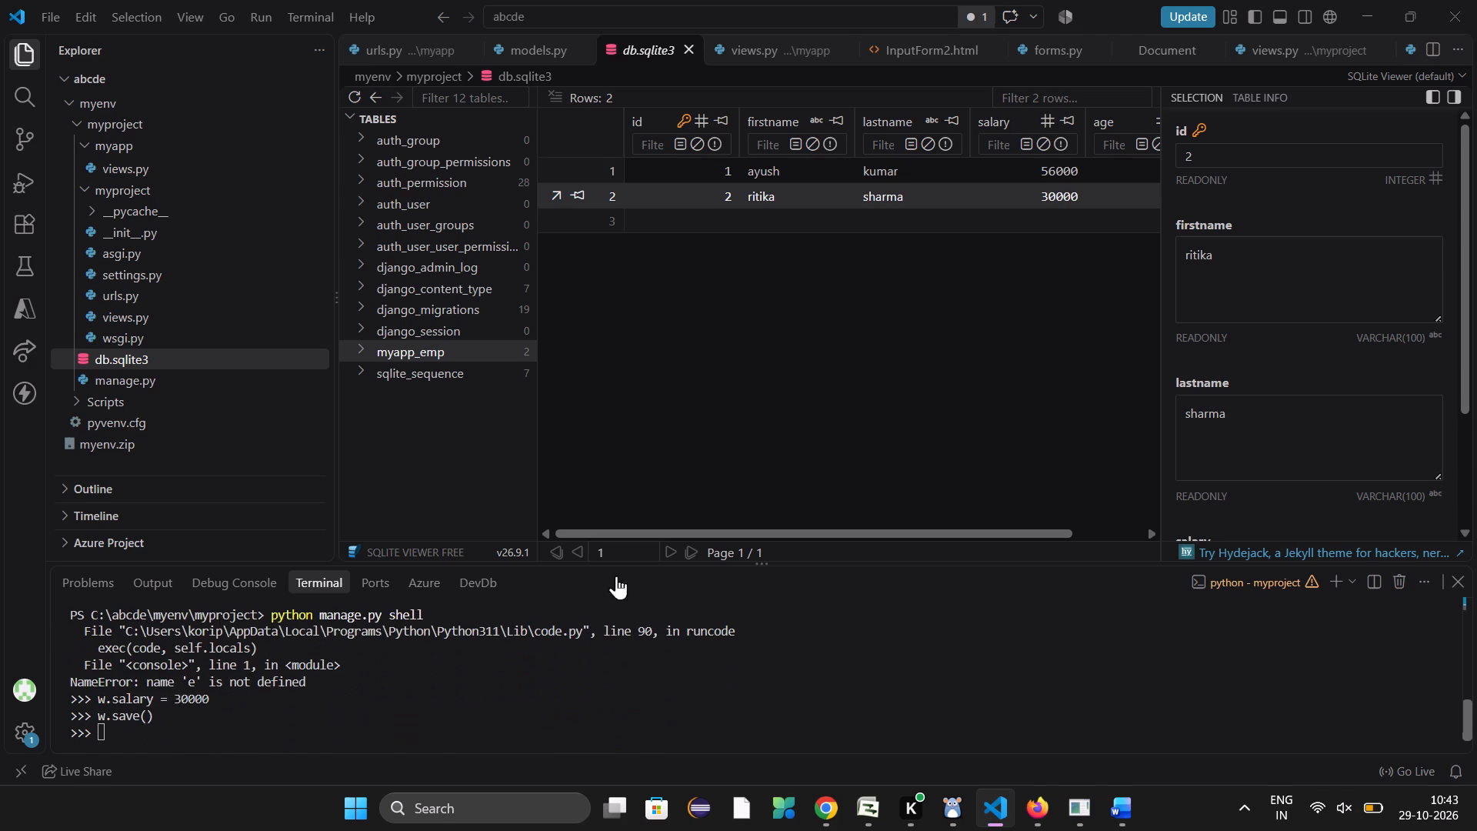
Switch to Microsoft Project, where the Change Working Time dialog is open.
left_click(872, 813)
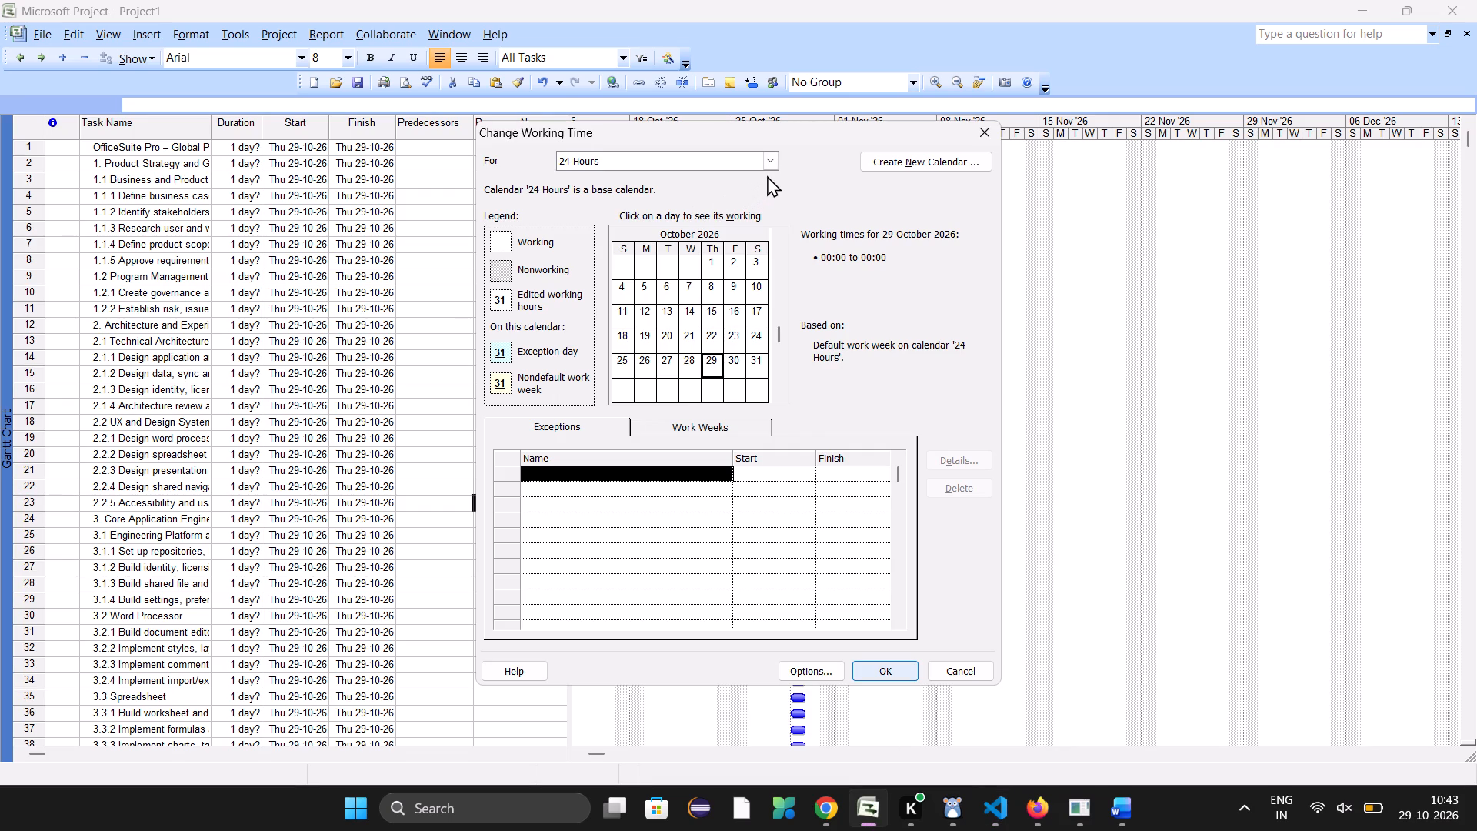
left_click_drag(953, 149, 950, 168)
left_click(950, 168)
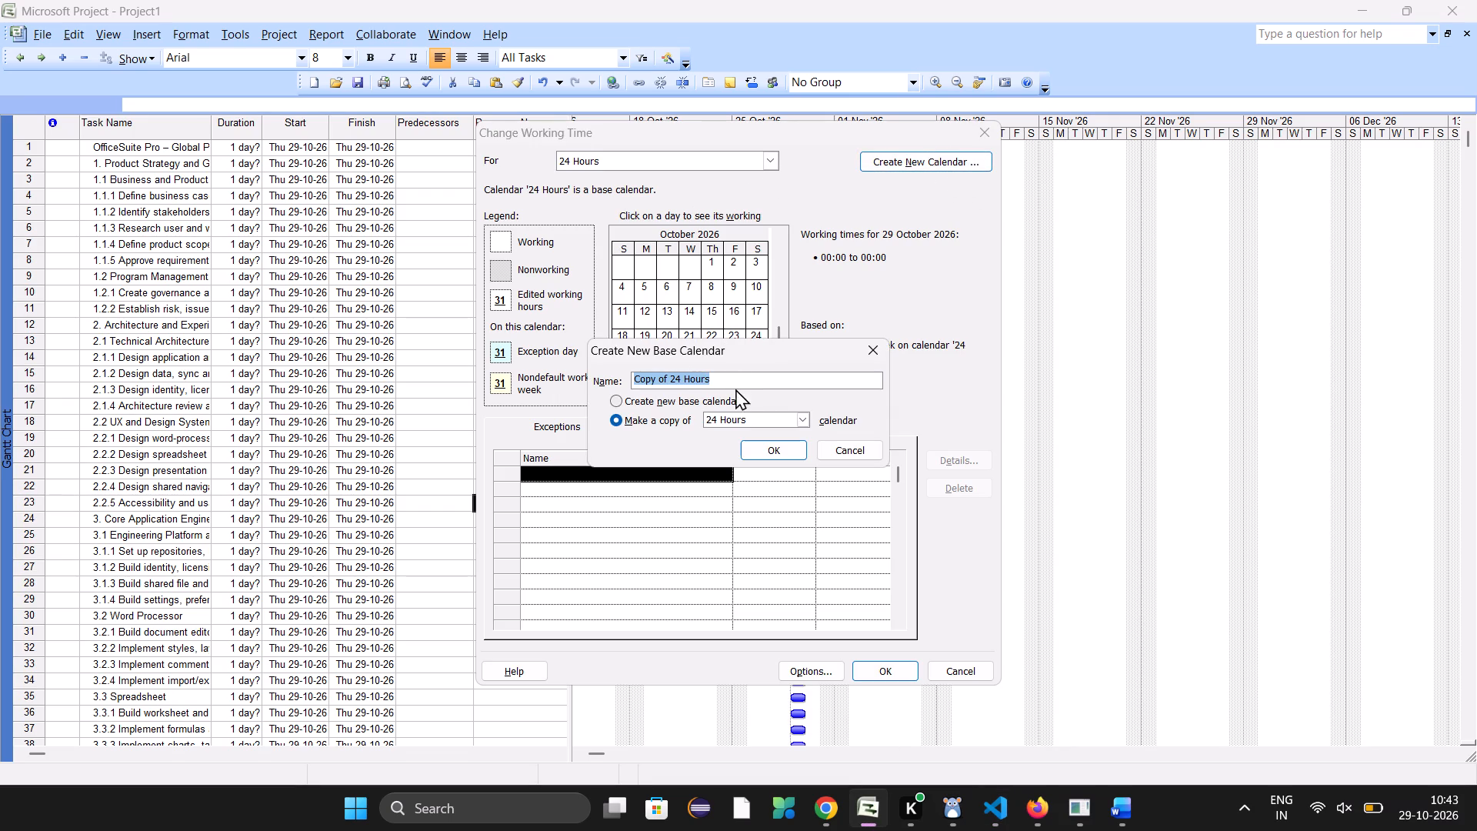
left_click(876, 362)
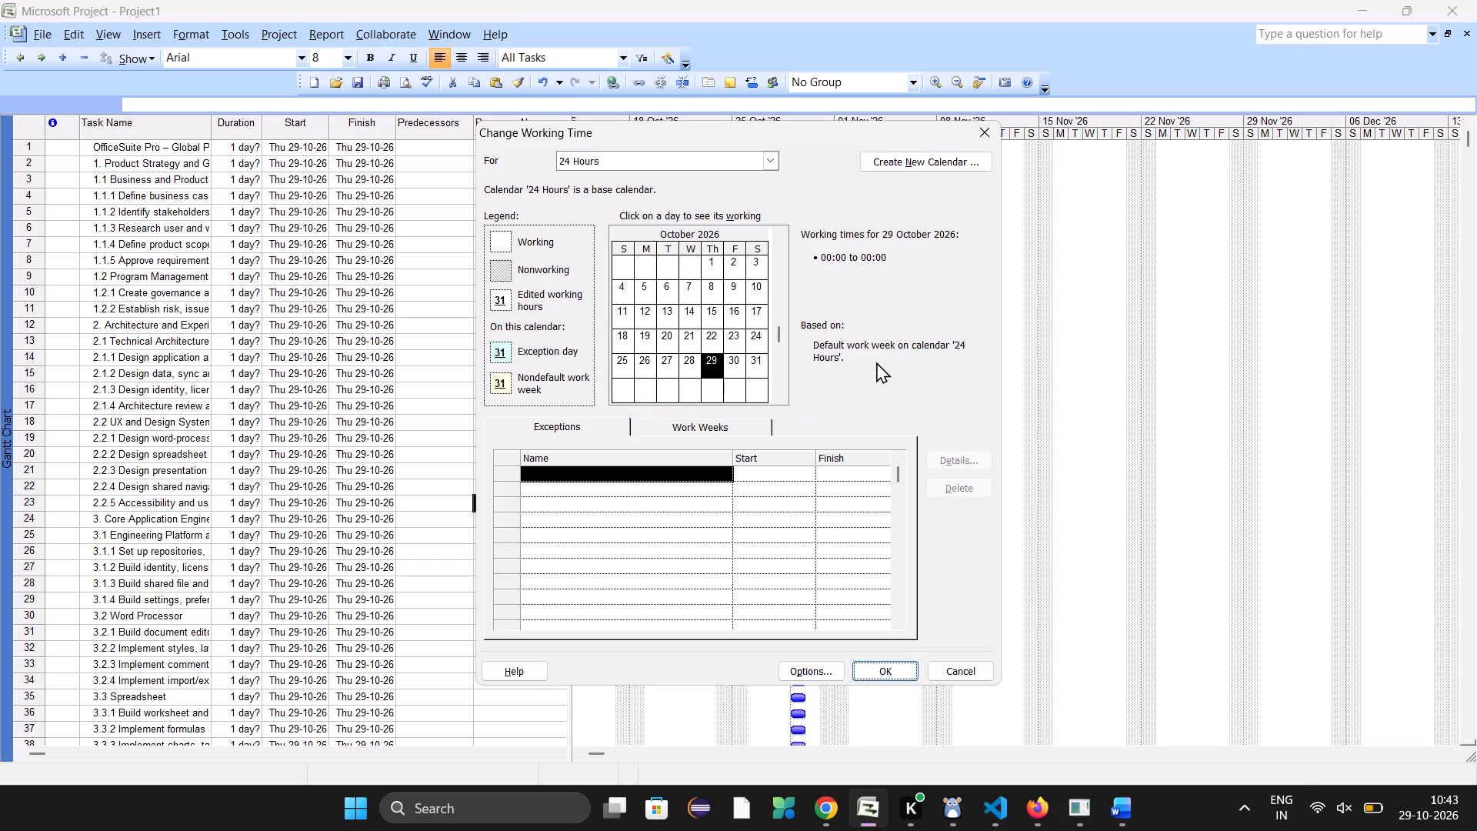
Examine the project's calendar options and close them without changing any setting.
left_click(797, 481)
left_click(794, 666)
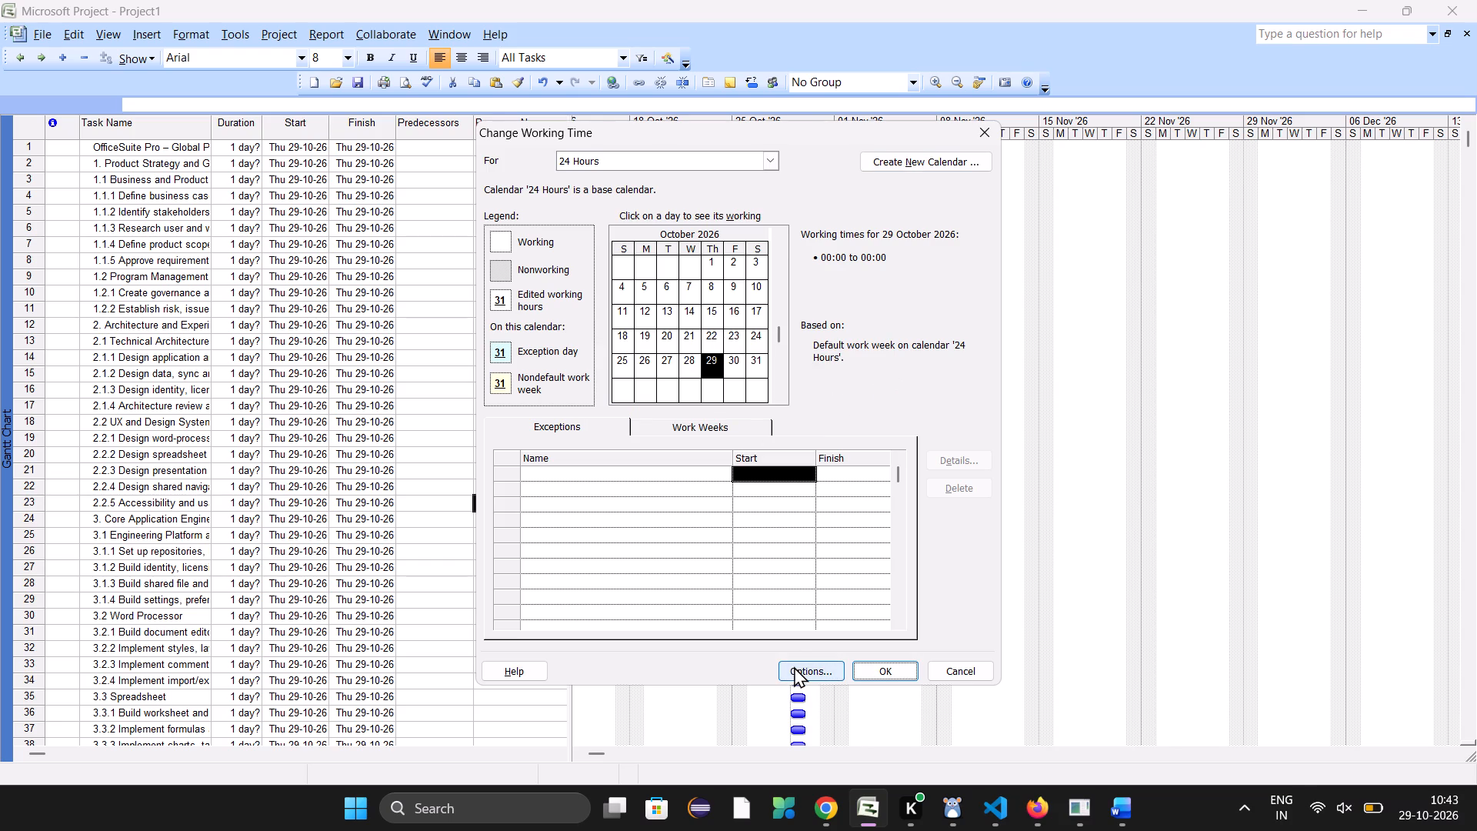
left_click(917, 660)
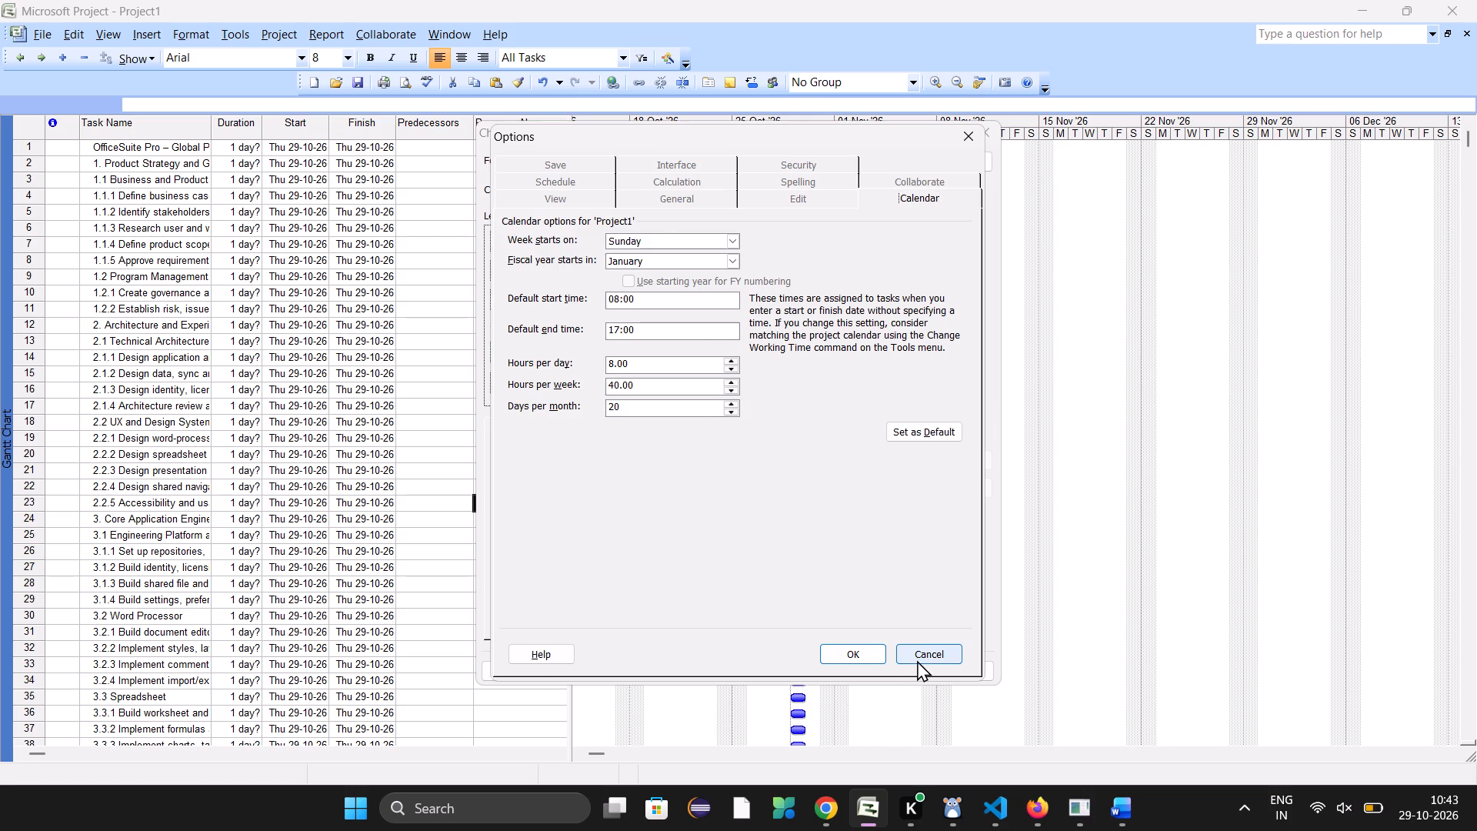
left_click(727, 362)
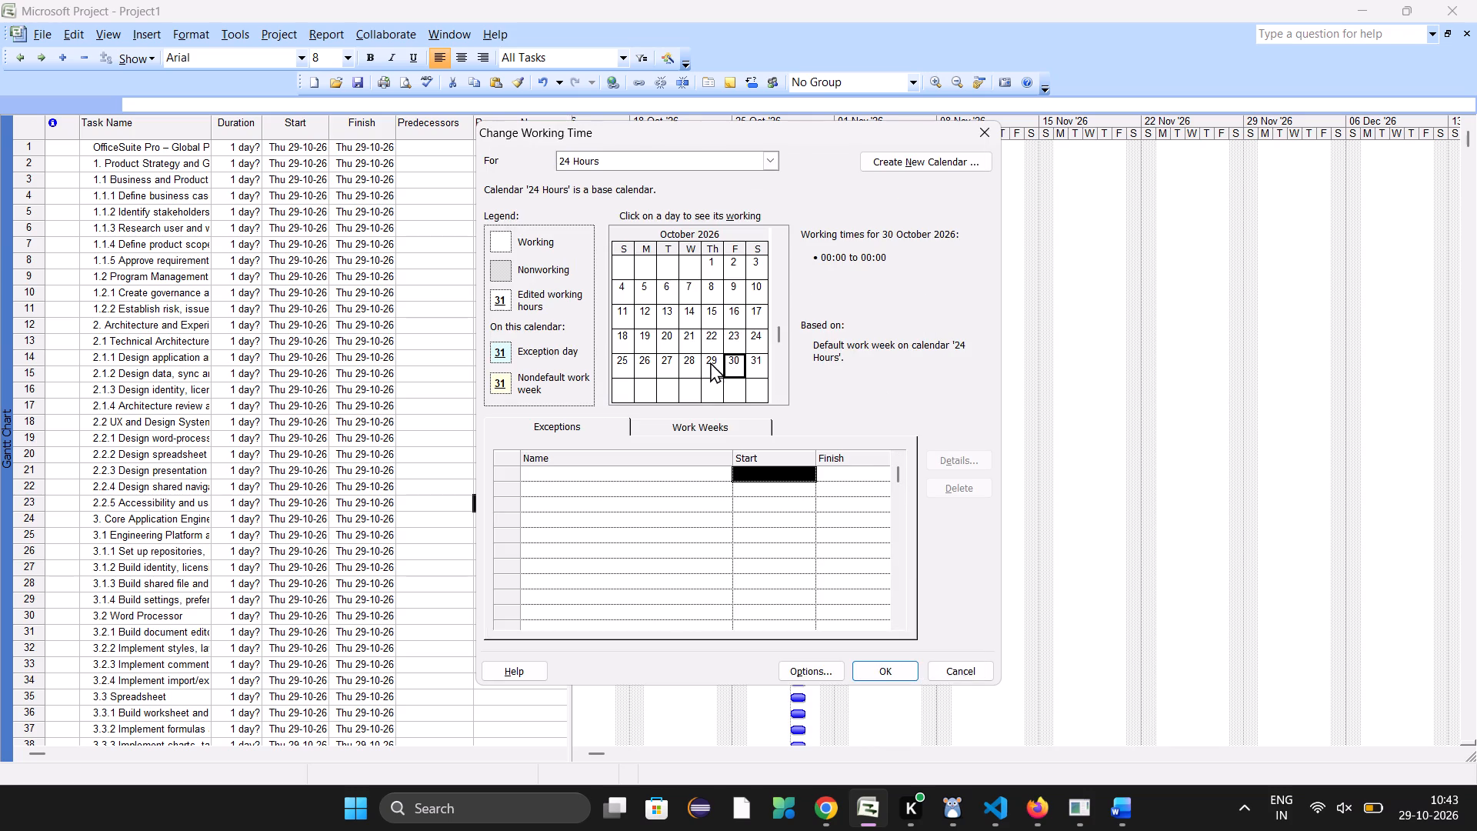
double_click(708, 362)
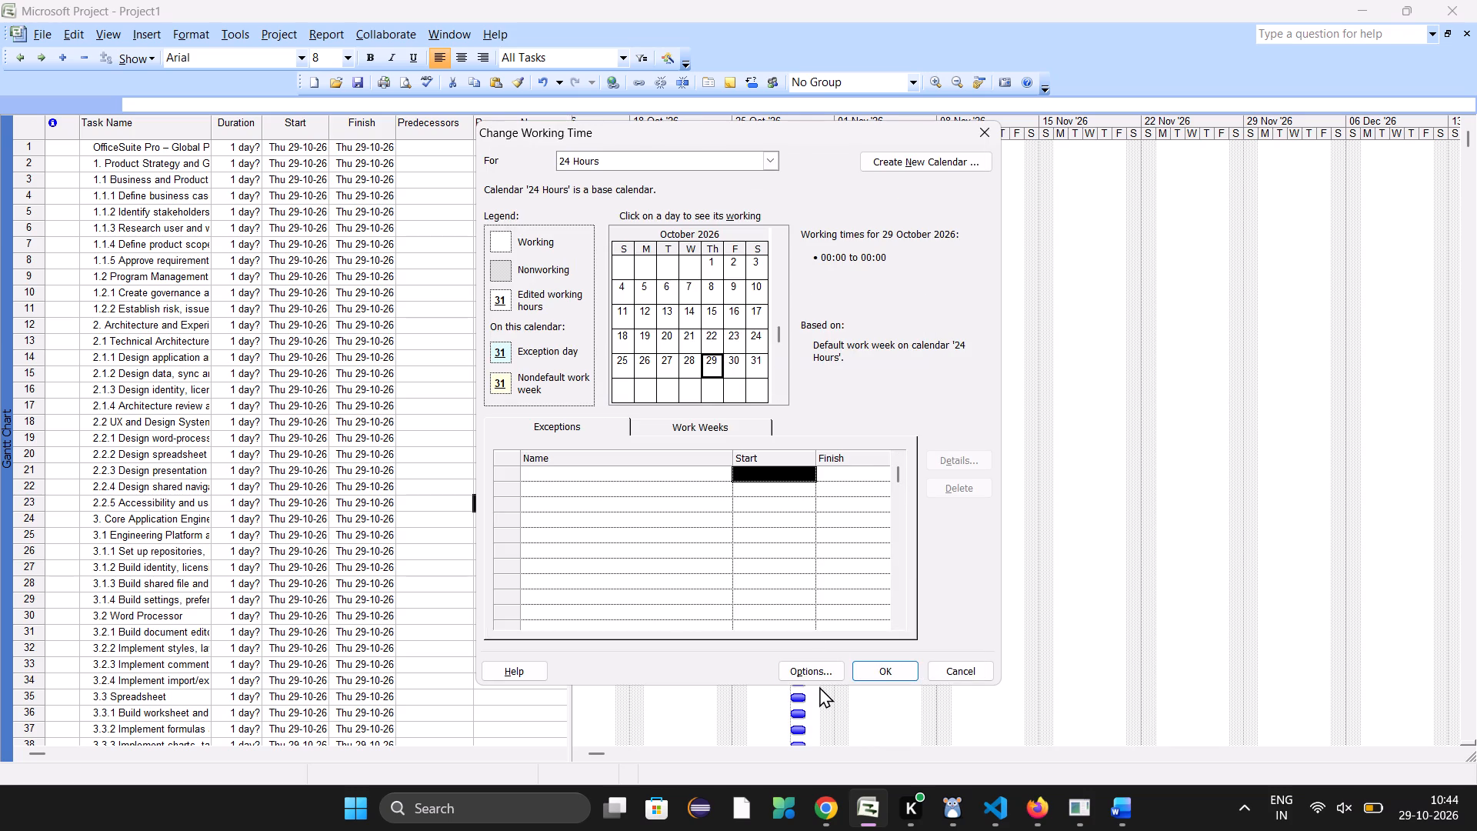
left_click(821, 674)
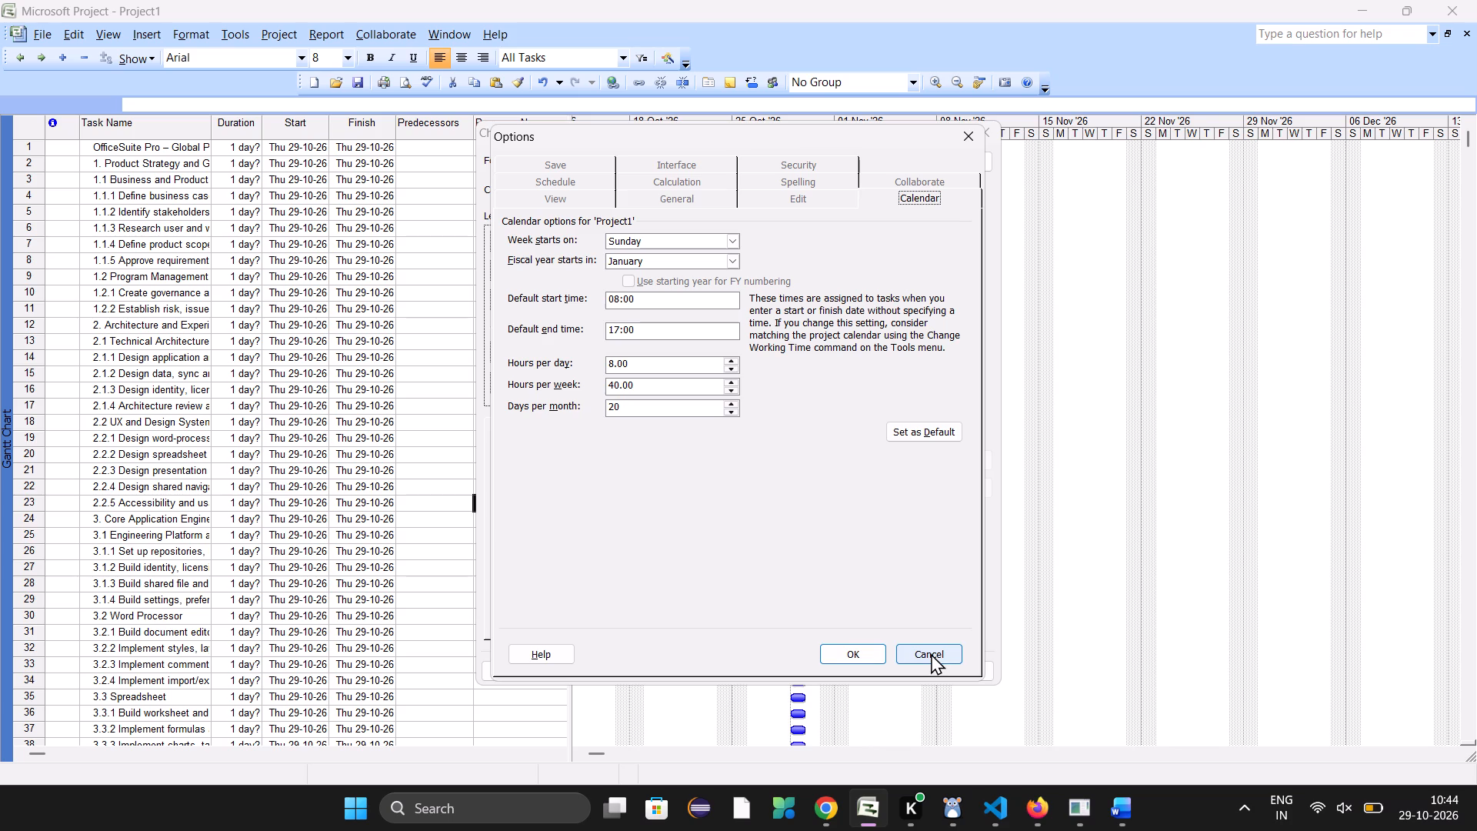
left_click(864, 655)
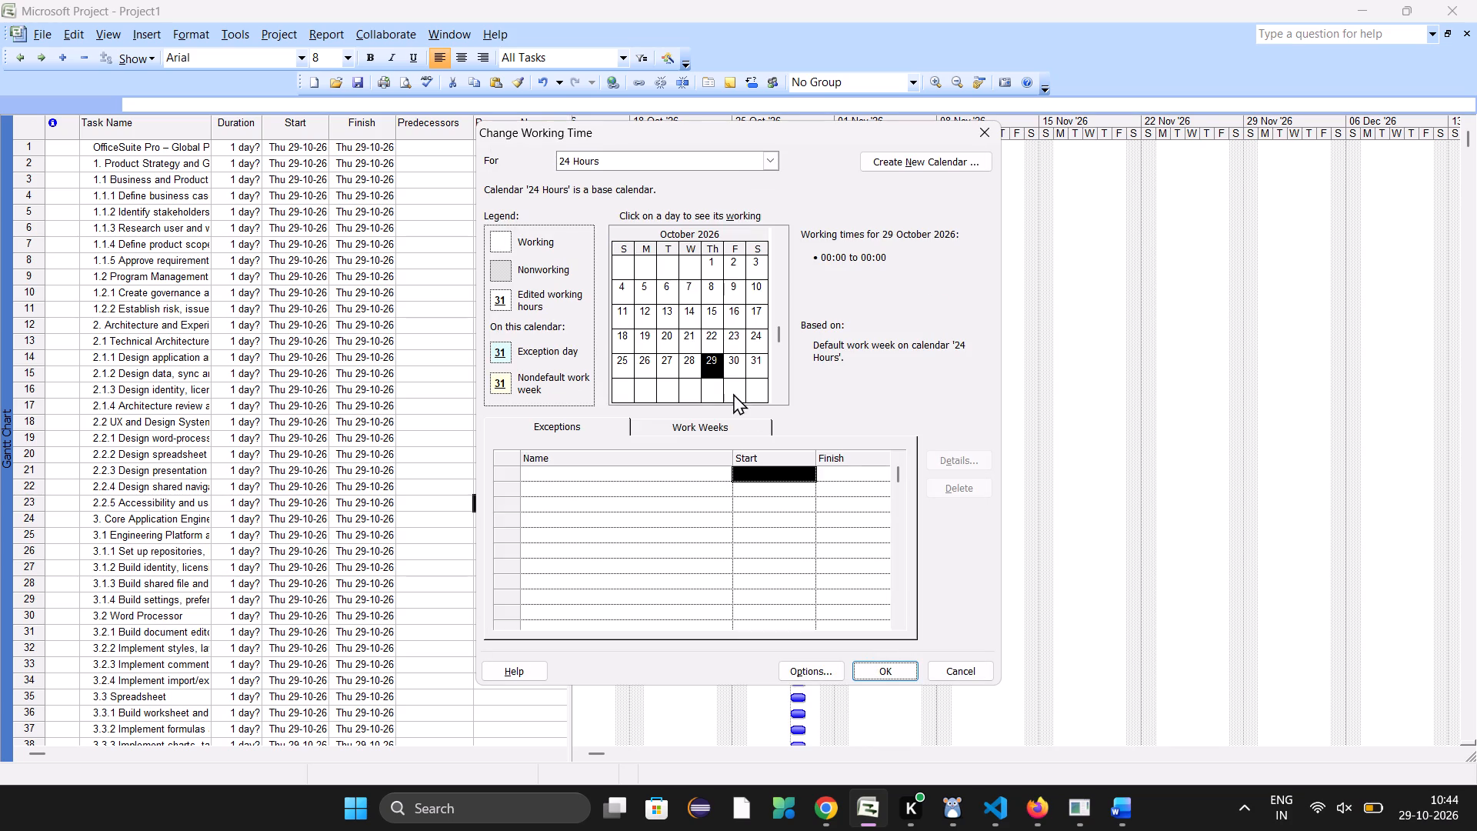
Inspect the working times of 30 and 29 October 2026 in the 24 Hours calendar.
left_click(735, 359)
triple_click(735, 359)
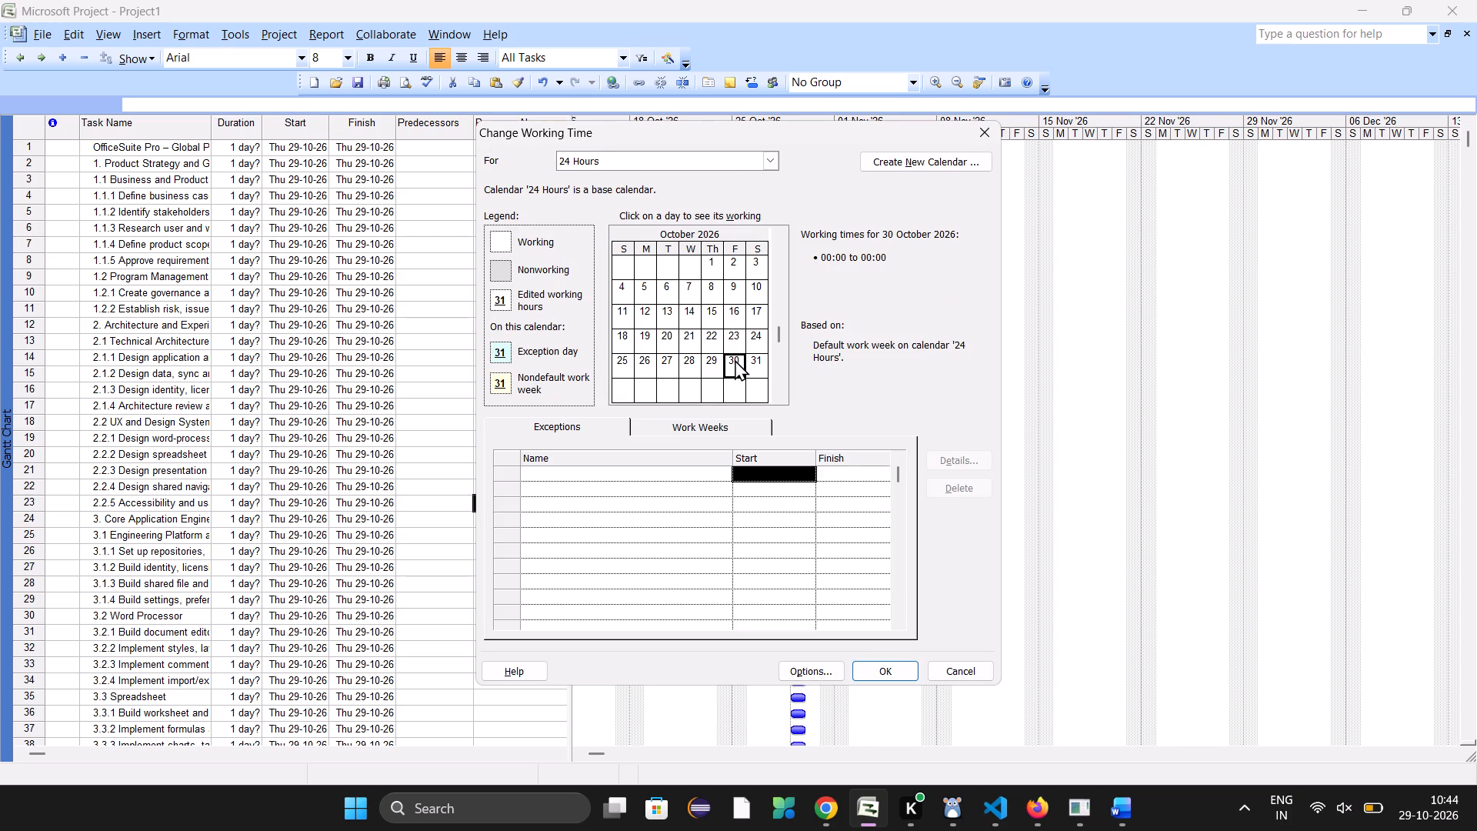
triple_click(715, 359)
double_click(715, 359)
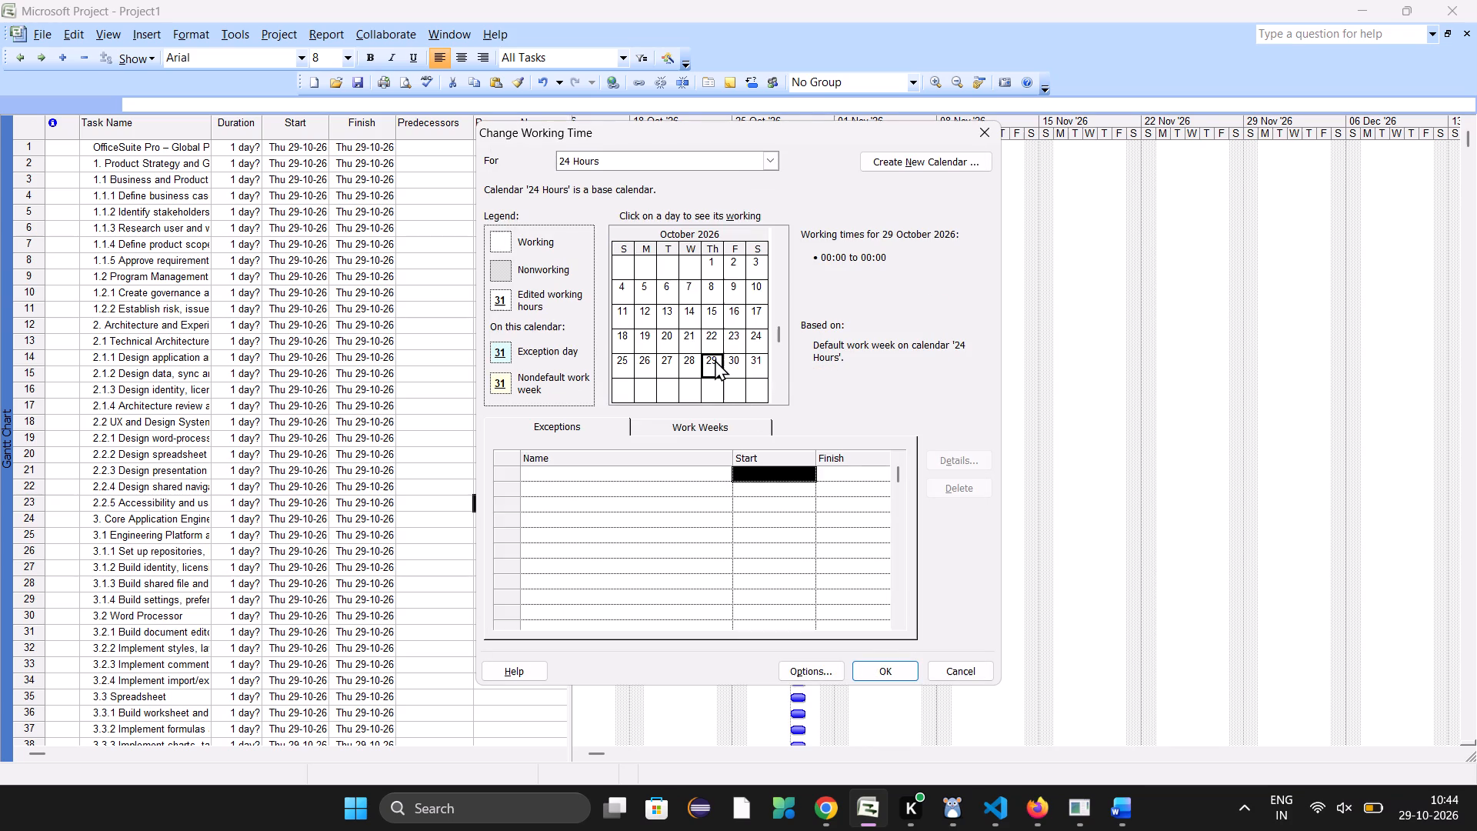
right_click(715, 359)
right_click(715, 359)
right_click(715, 359)
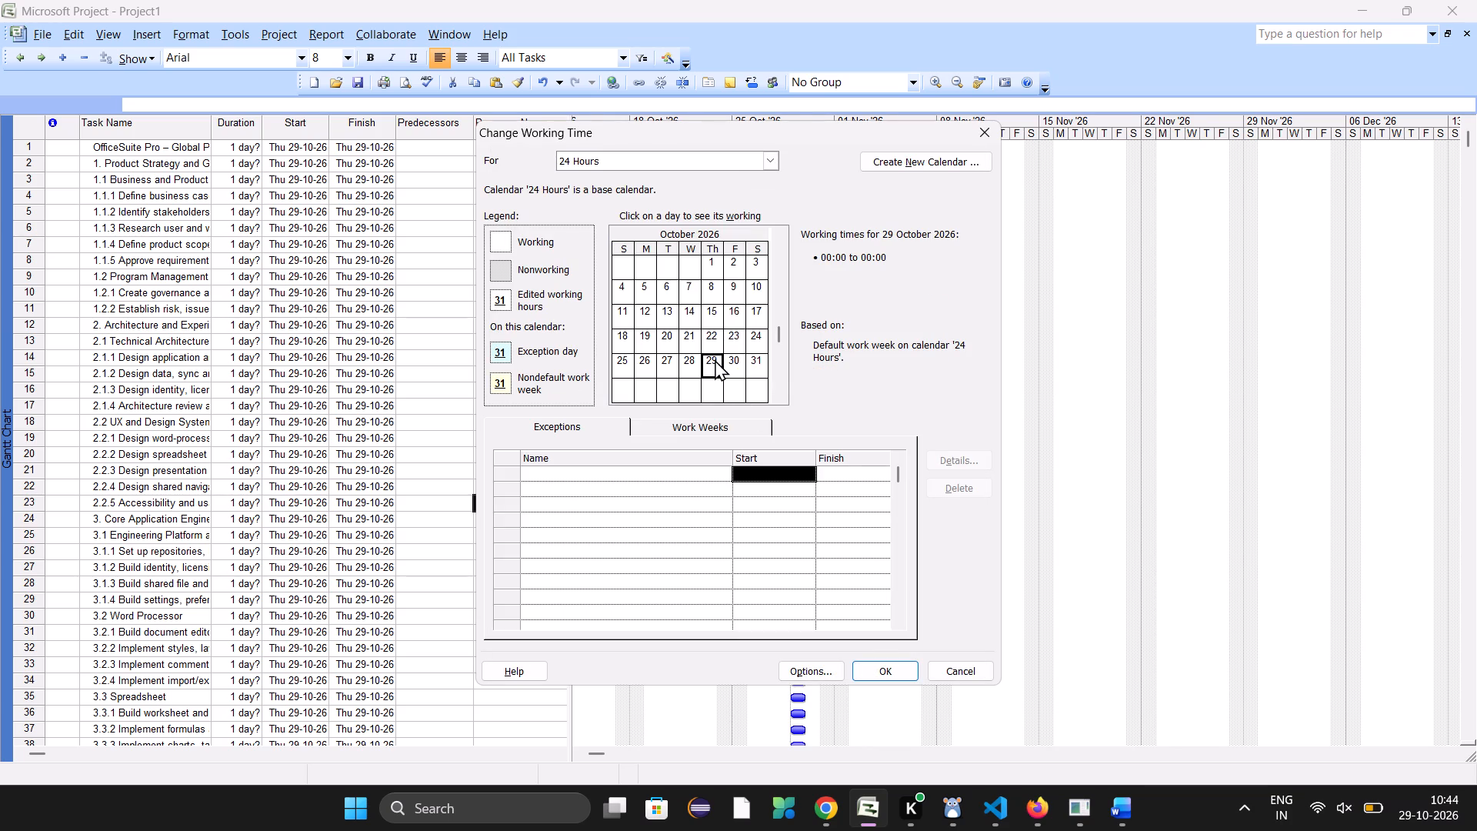
right_click(715, 359)
right_click(715, 359)
right_click(715, 359)
Add an unnamed exception for 23 October 2026 to the 24 Hours calendar.
left_click(575, 438)
left_click(576, 475)
key("d")
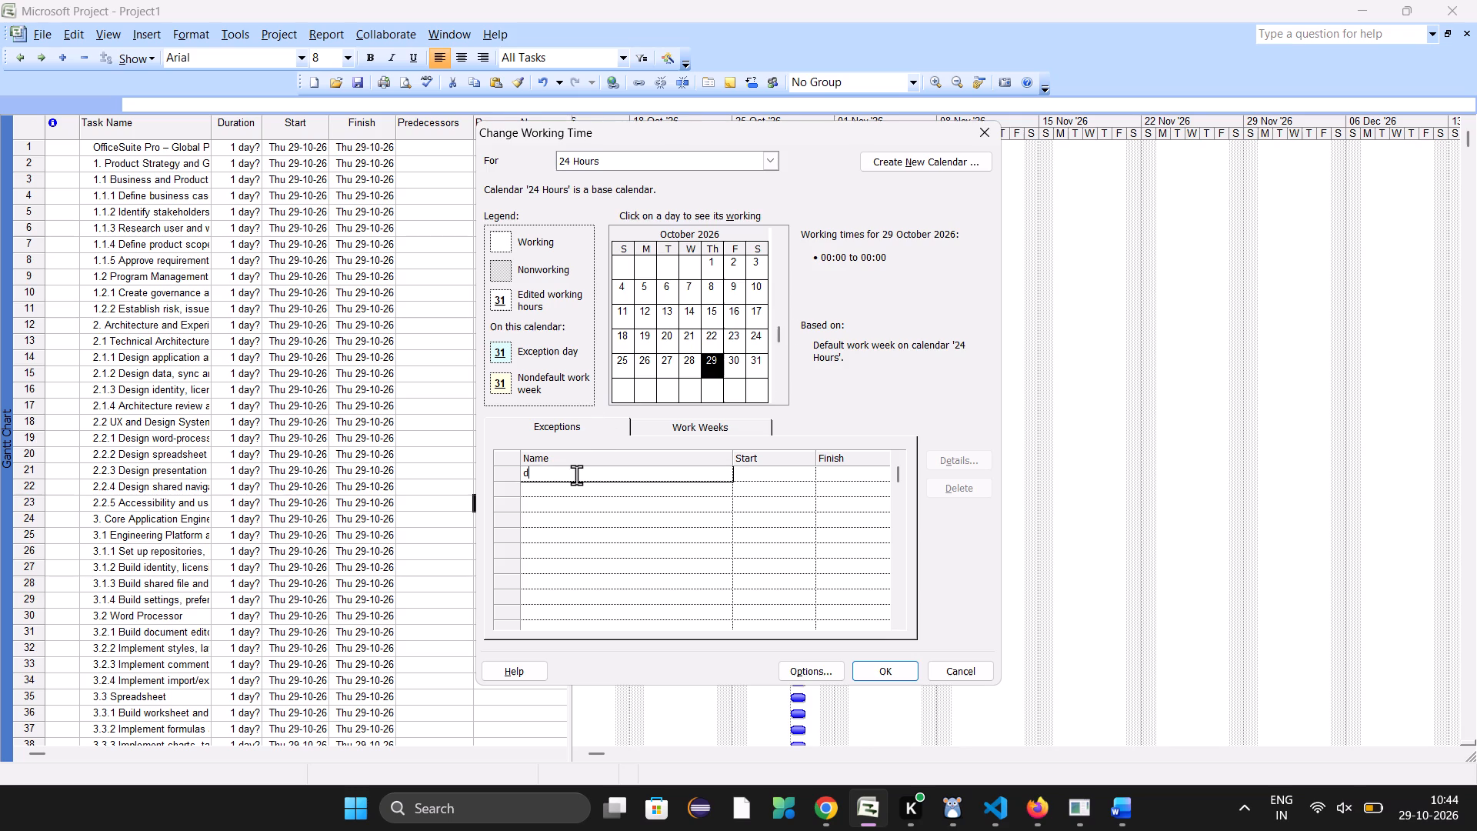
key("BackSpace")
left_click(709, 365)
left_click(709, 365)
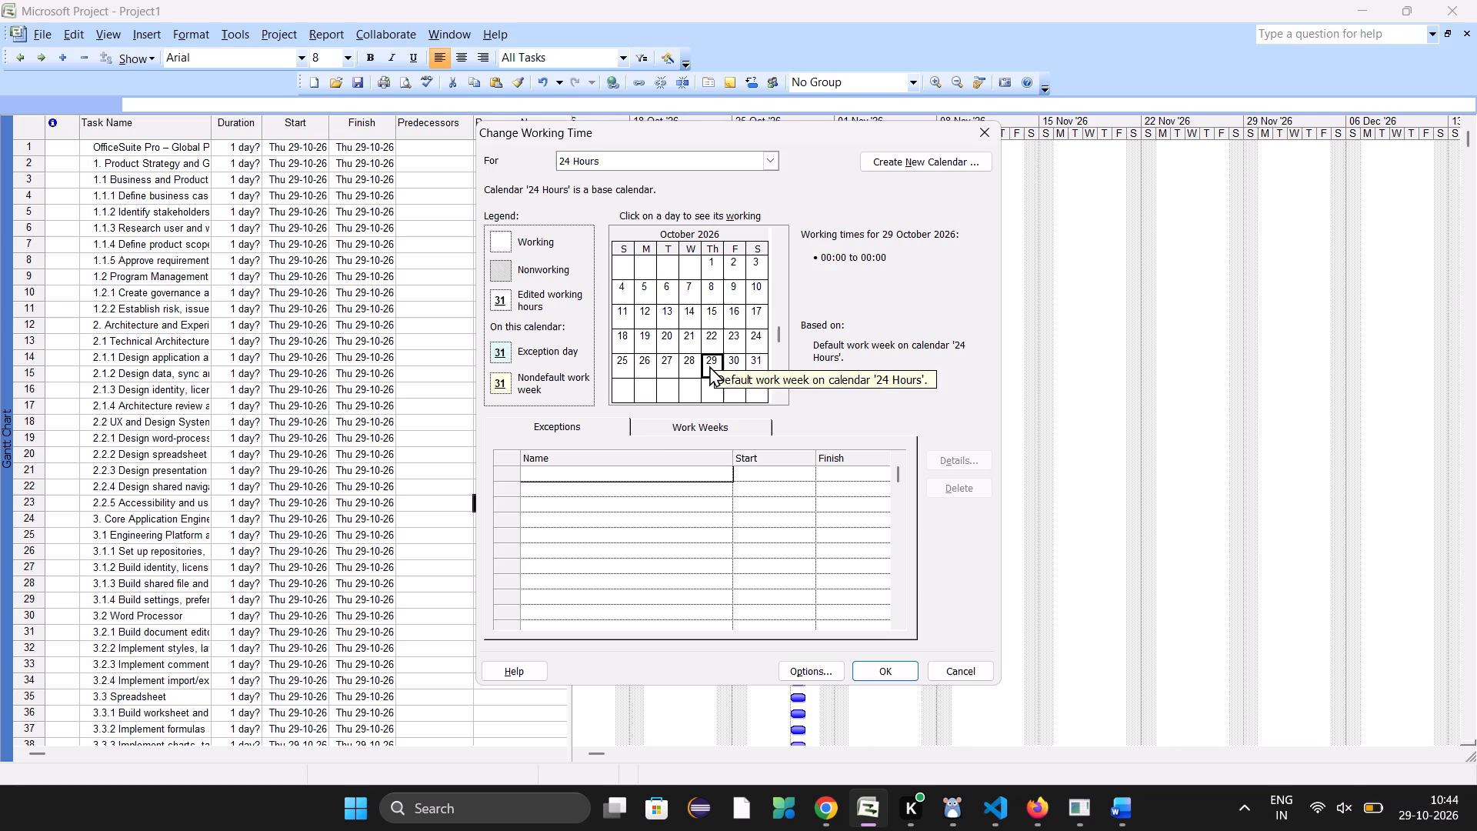
left_click(709, 264)
double_click(745, 344)
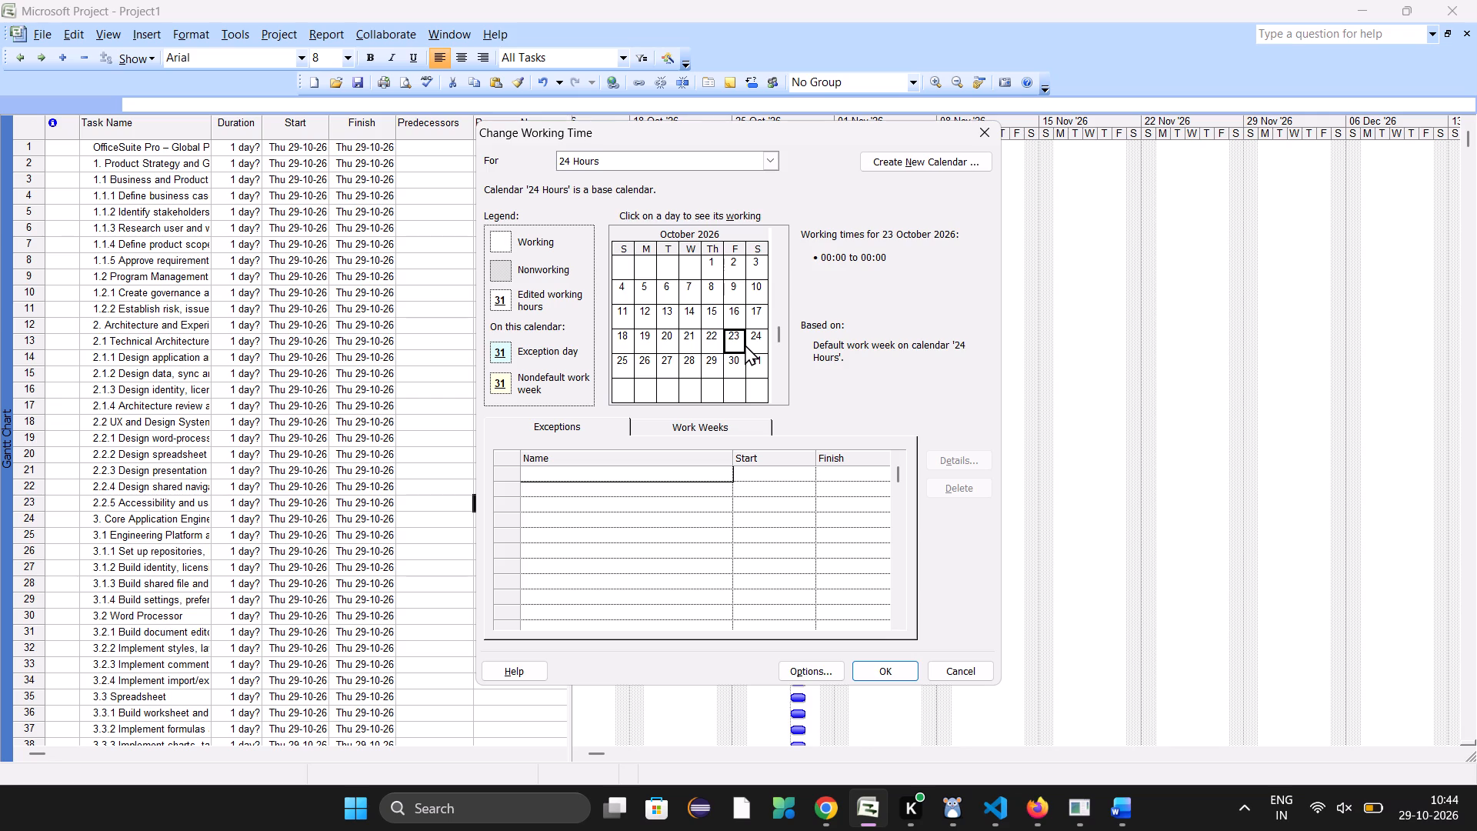
key("ctrl+a")
left_click(745, 344, "ctrl")
key("ctrl+a")
left_click(565, 432)
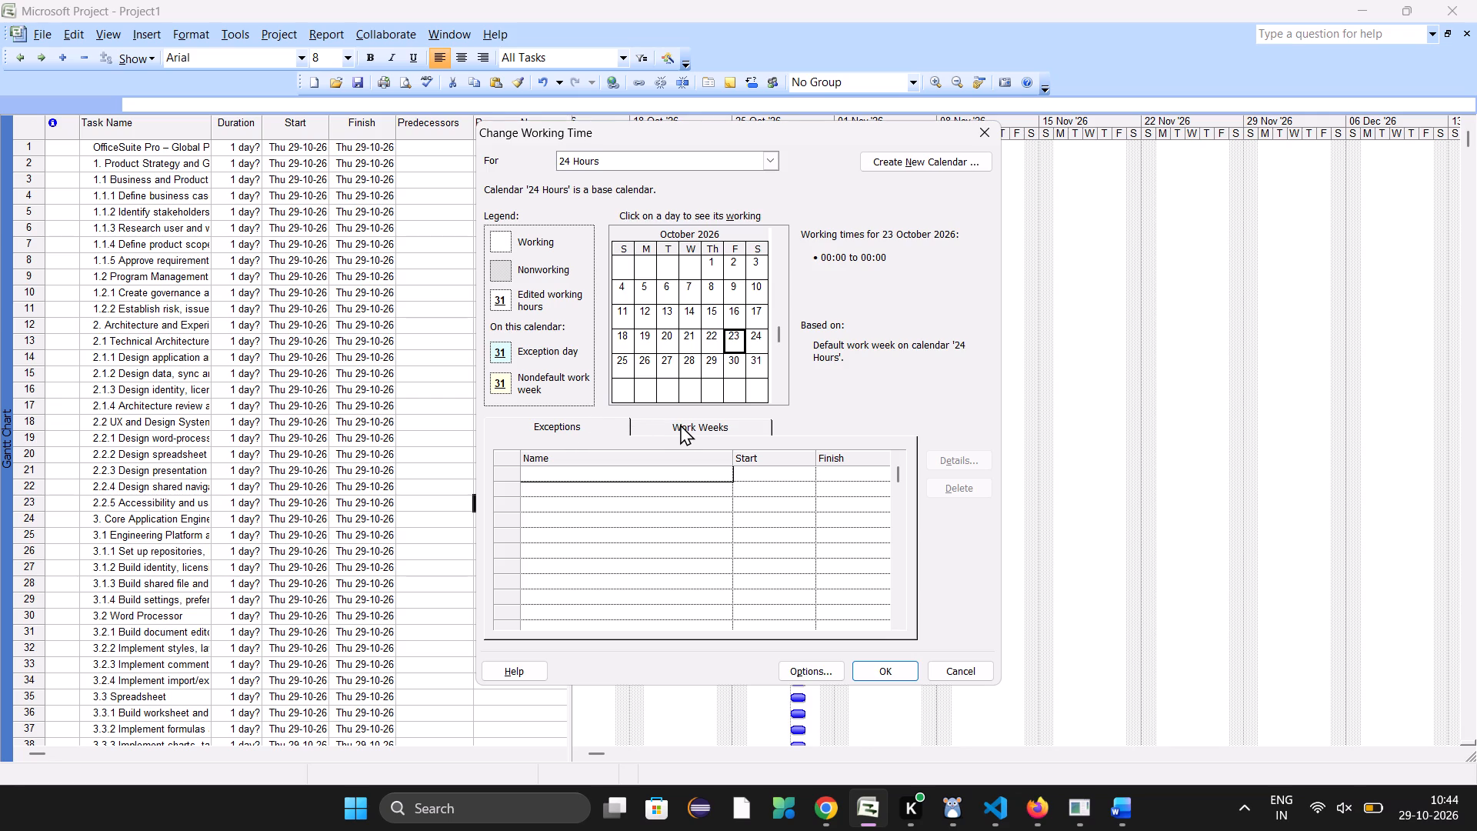
left_click(680, 424)
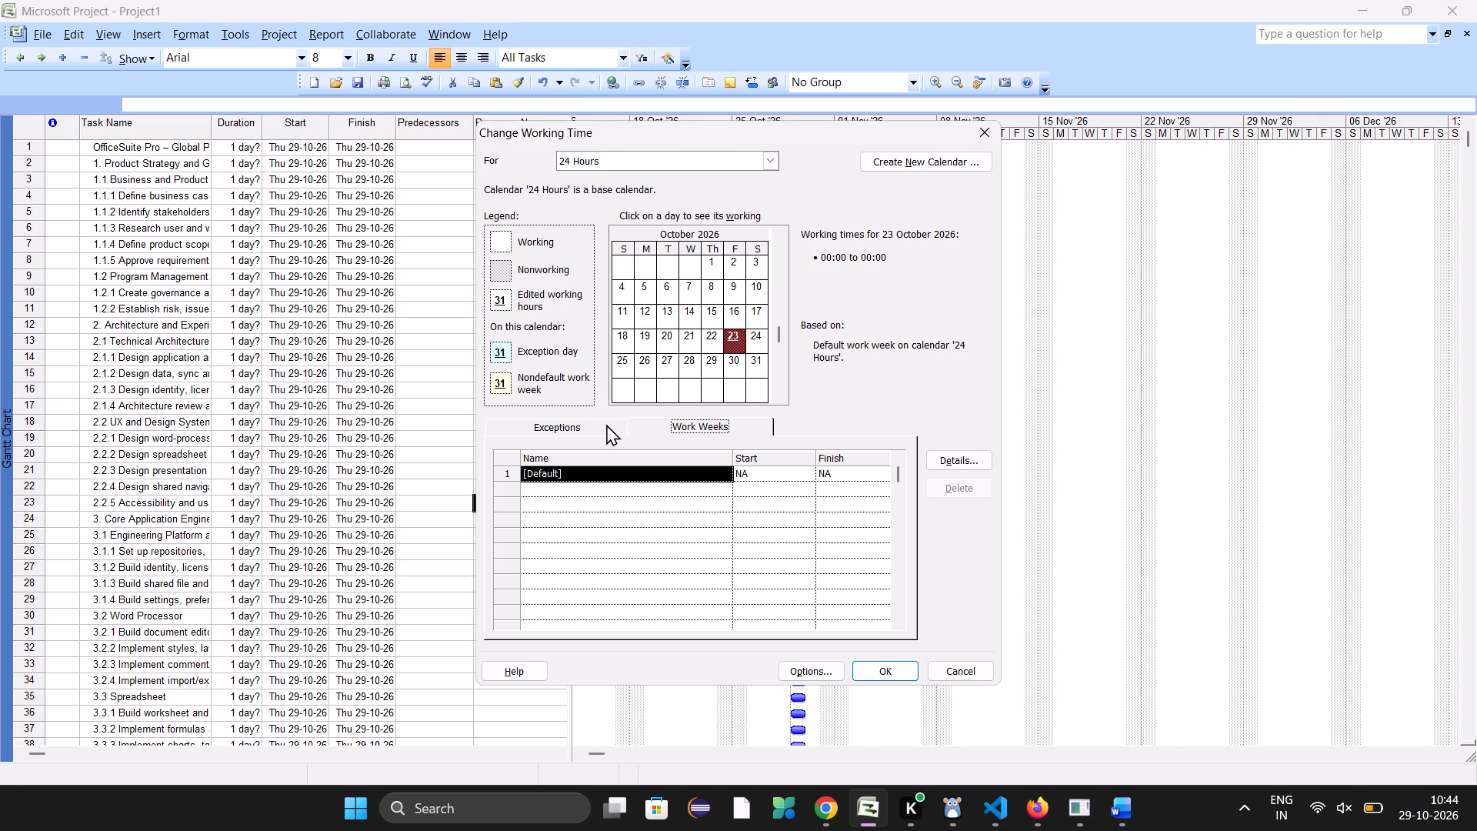
left_click(606, 424)
left_click(696, 423)
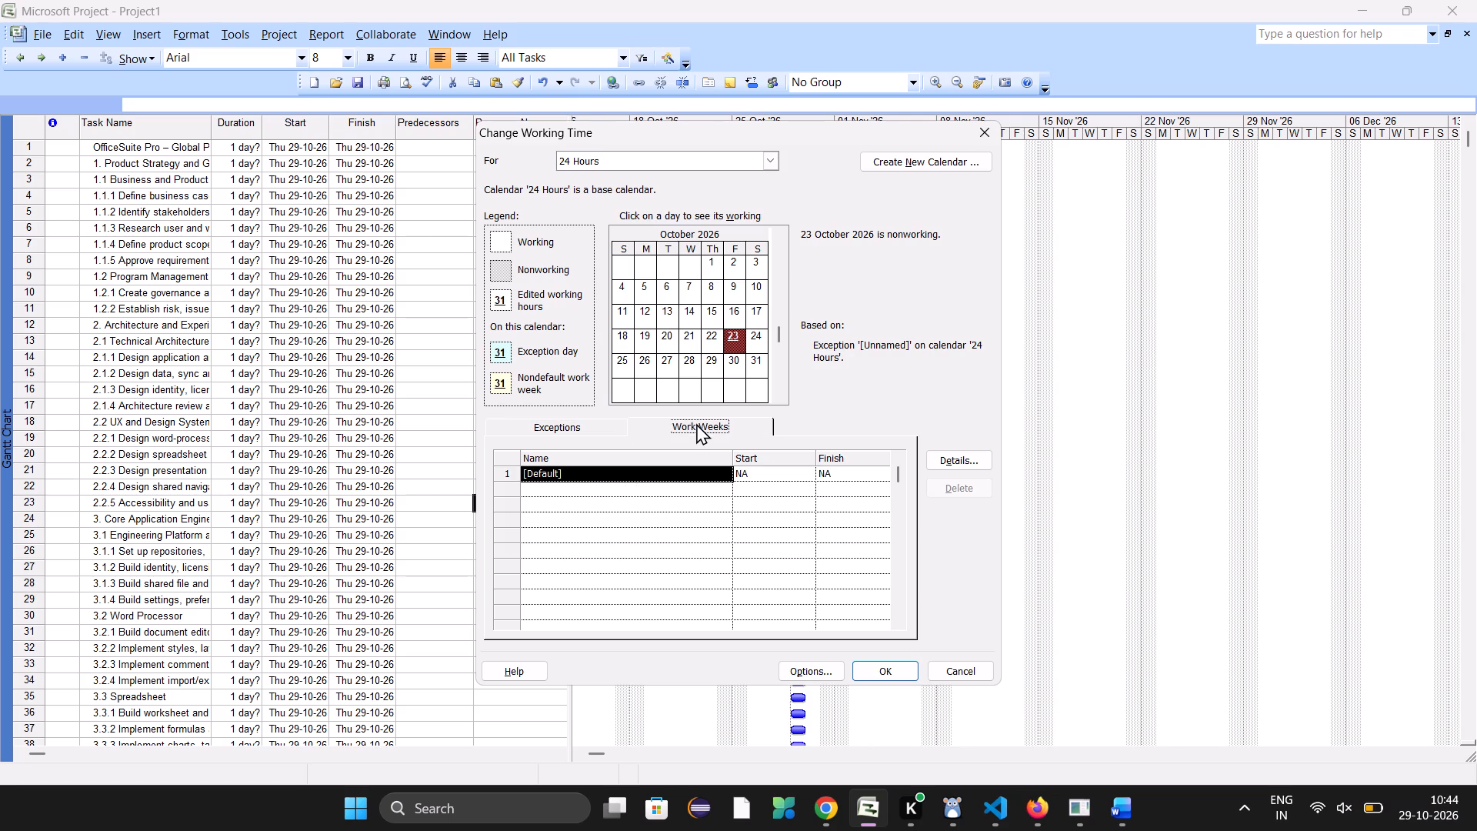
left_click(562, 429)
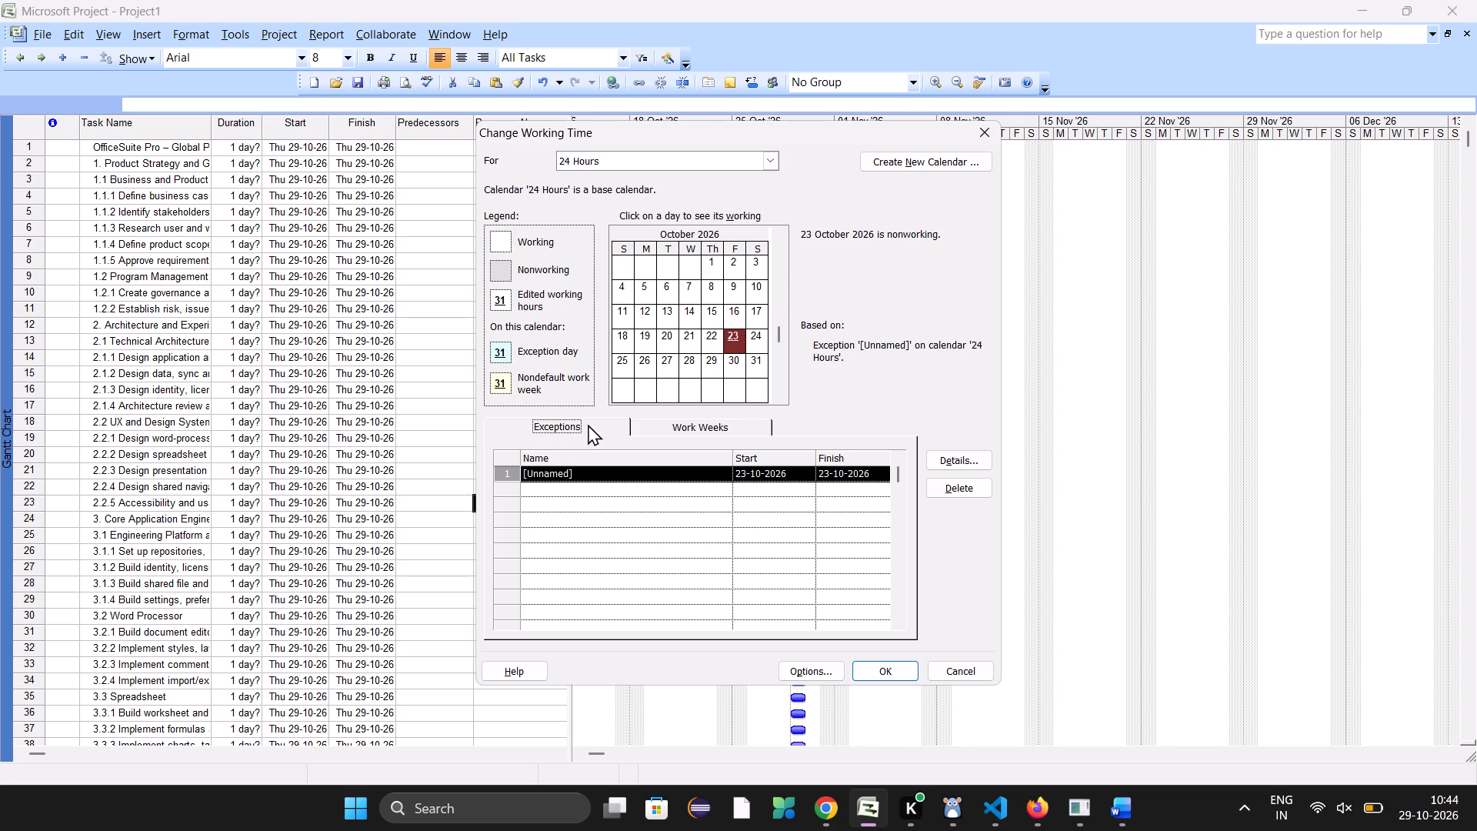
Examine the details of the 23 October 2026 exception, including its working times and recurrence, without changing any setting.
left_click(738, 341)
triple_click(738, 341)
left_click(813, 470)
left_click(785, 467)
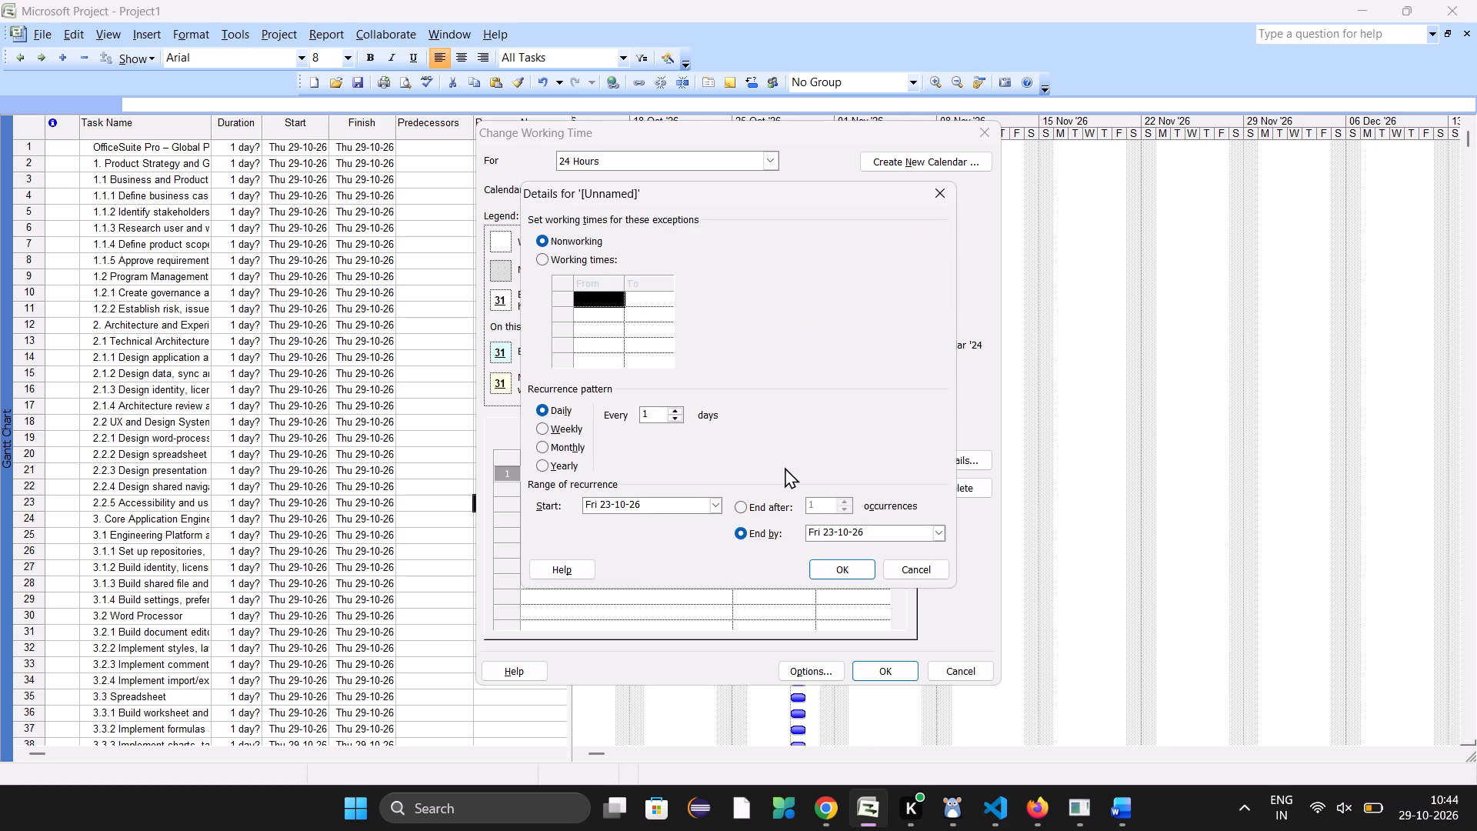
left_click(922, 572)
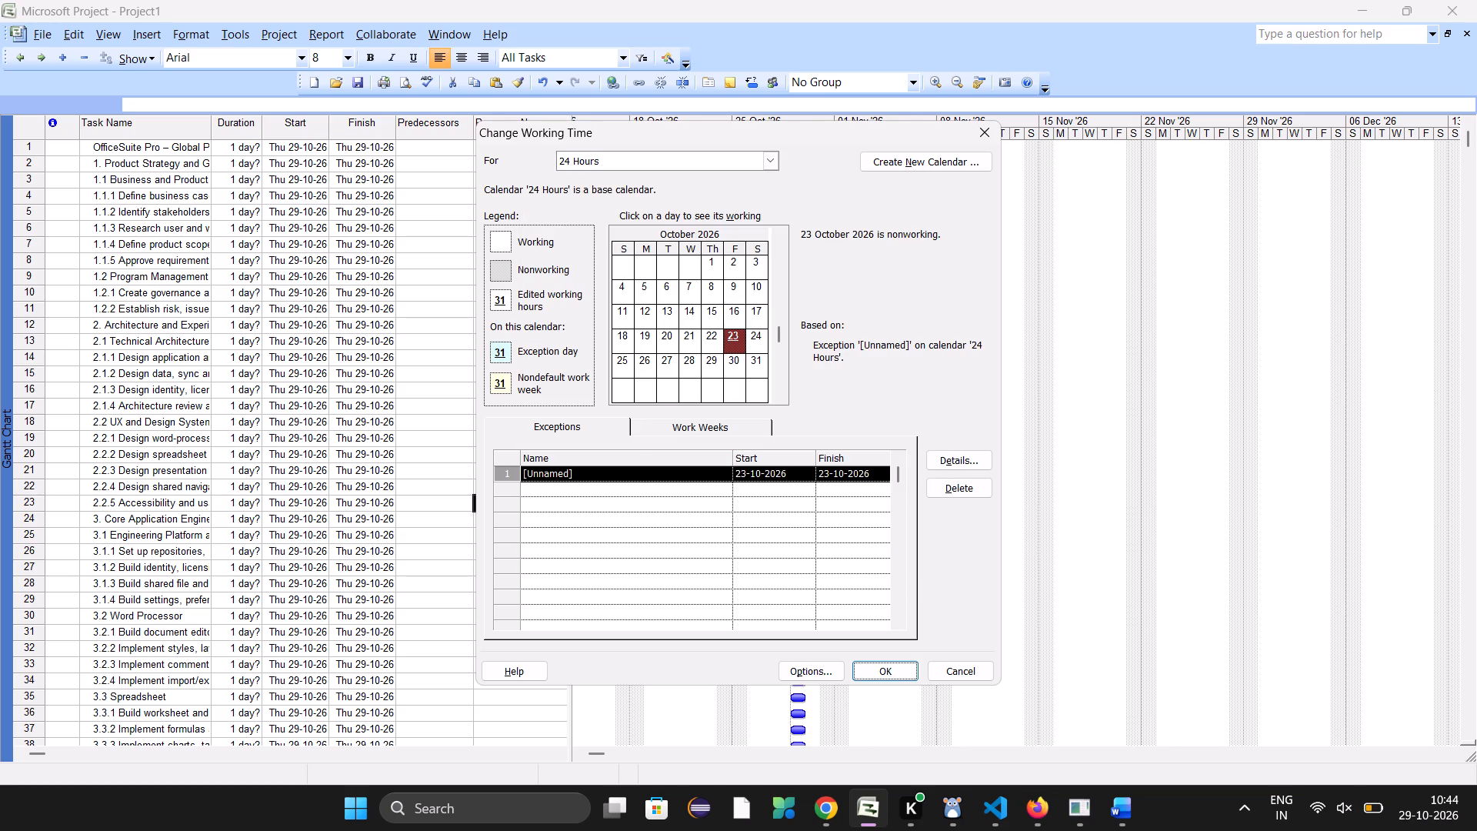
left_click(592, 431)
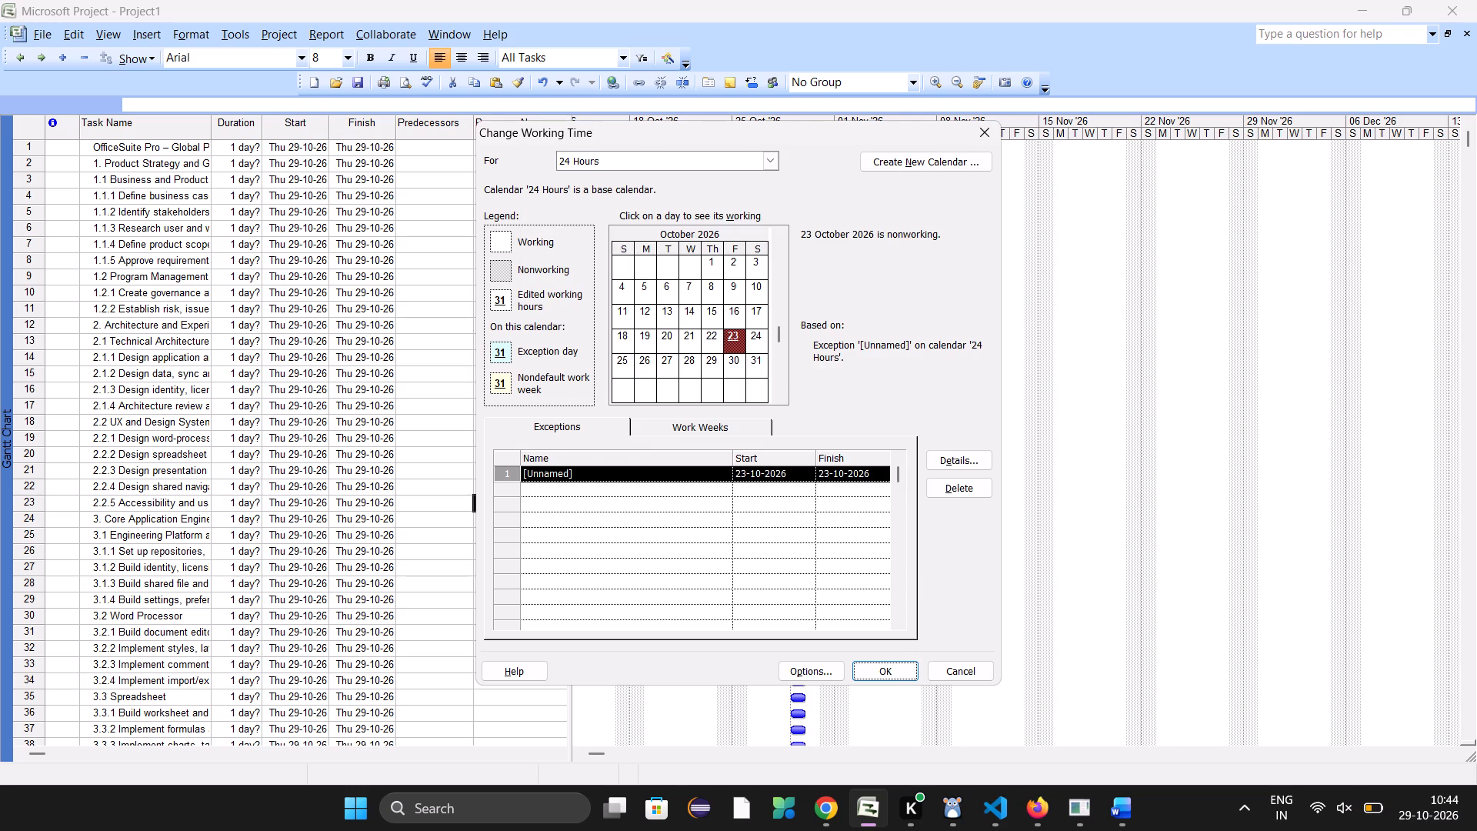
double_click(621, 476)
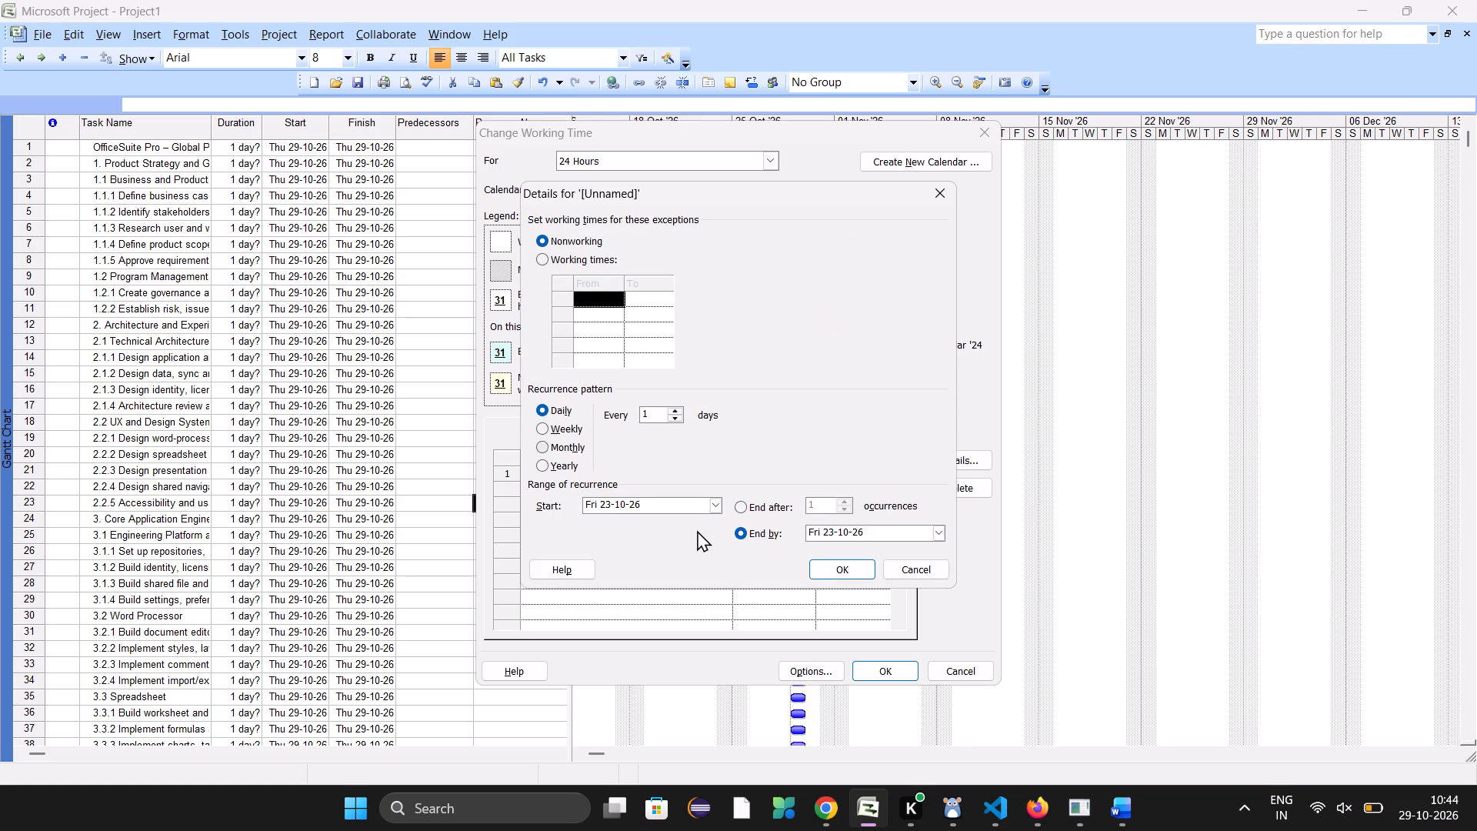
left_click(591, 292)
left_click(854, 573)
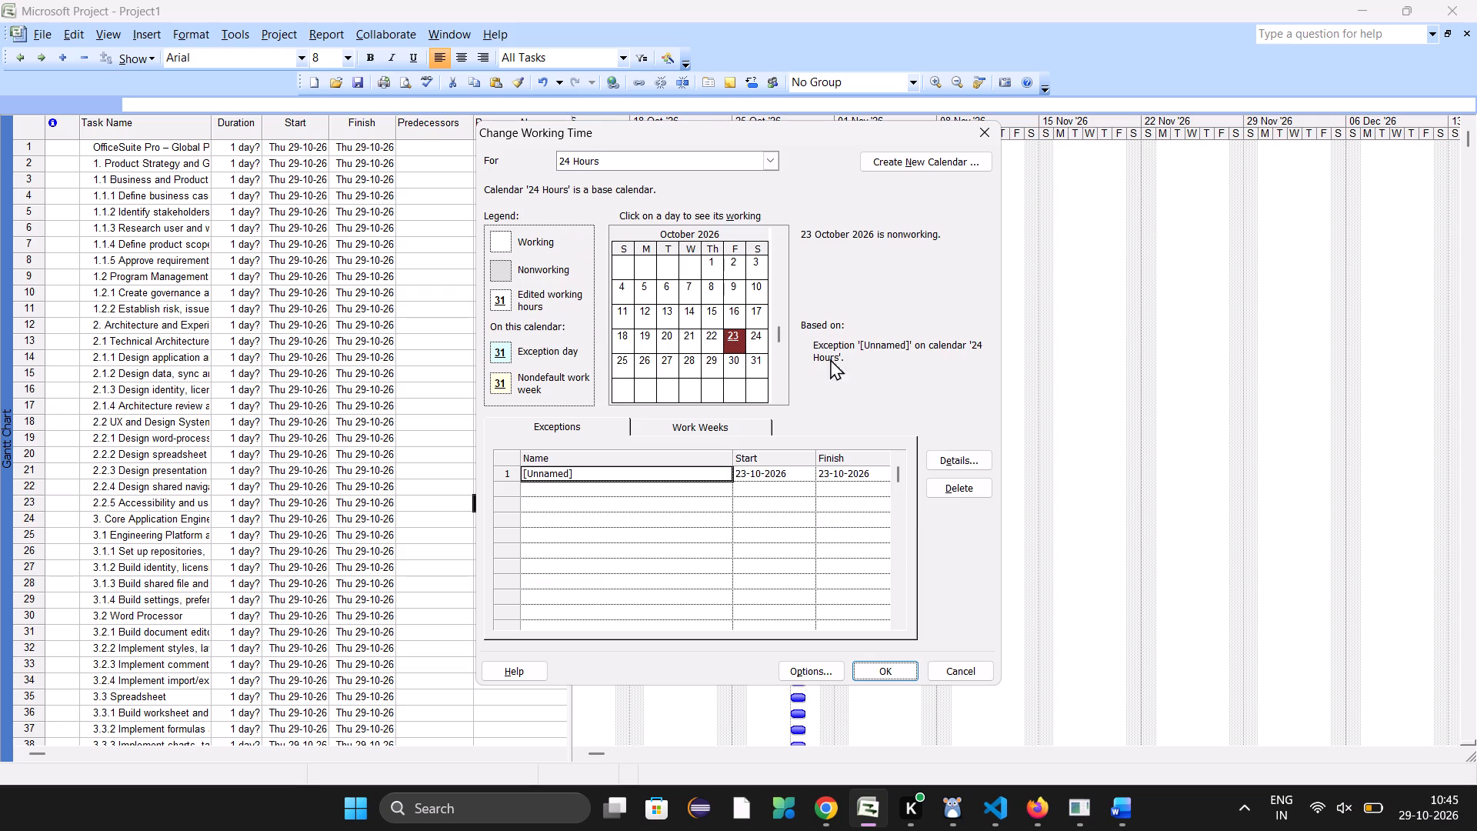
Check the working times of 31 and 29 October 2026 and the default work week's details, without changing anything.
left_click(753, 360)
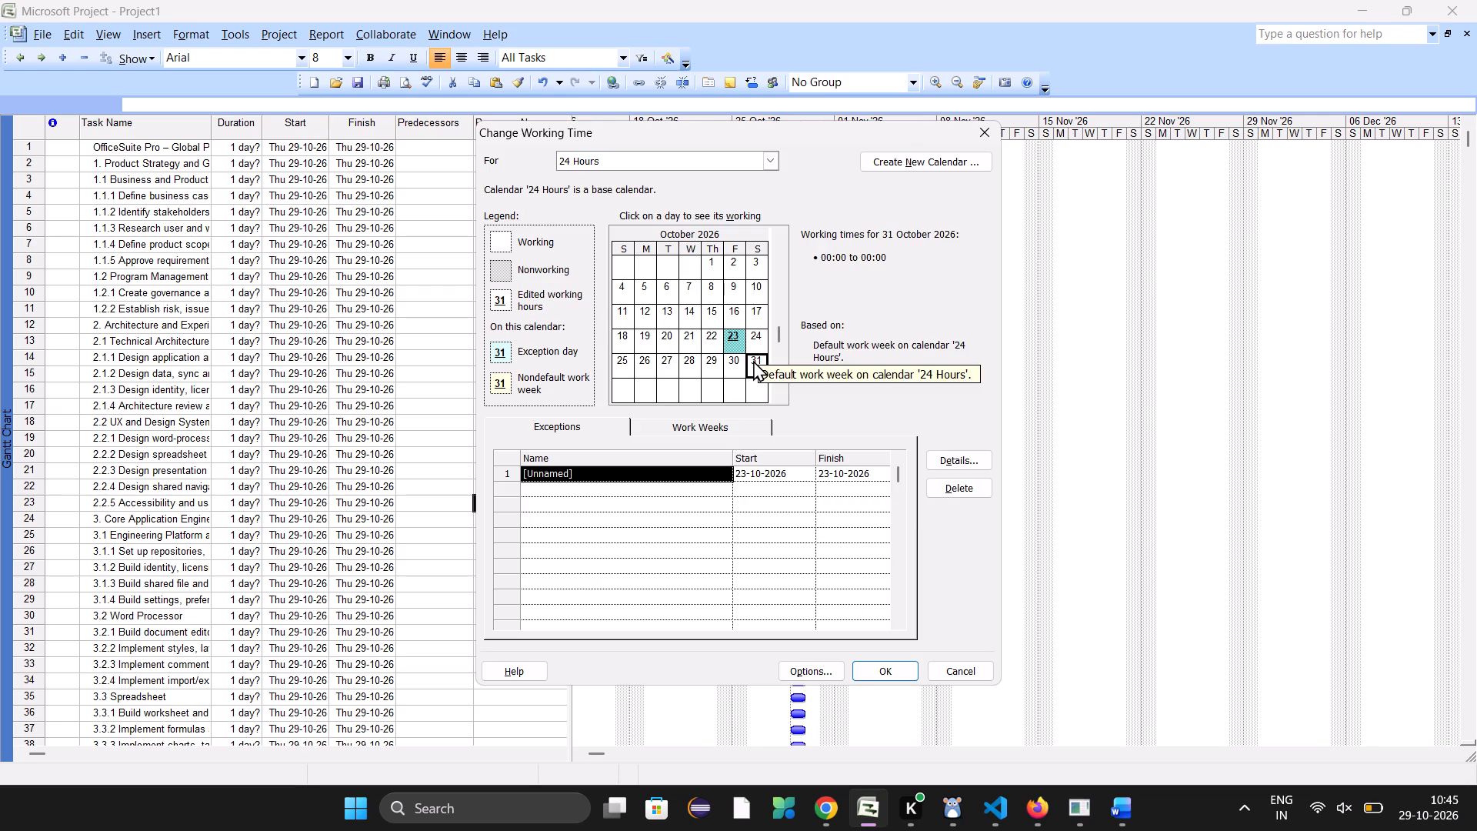
double_click(753, 360)
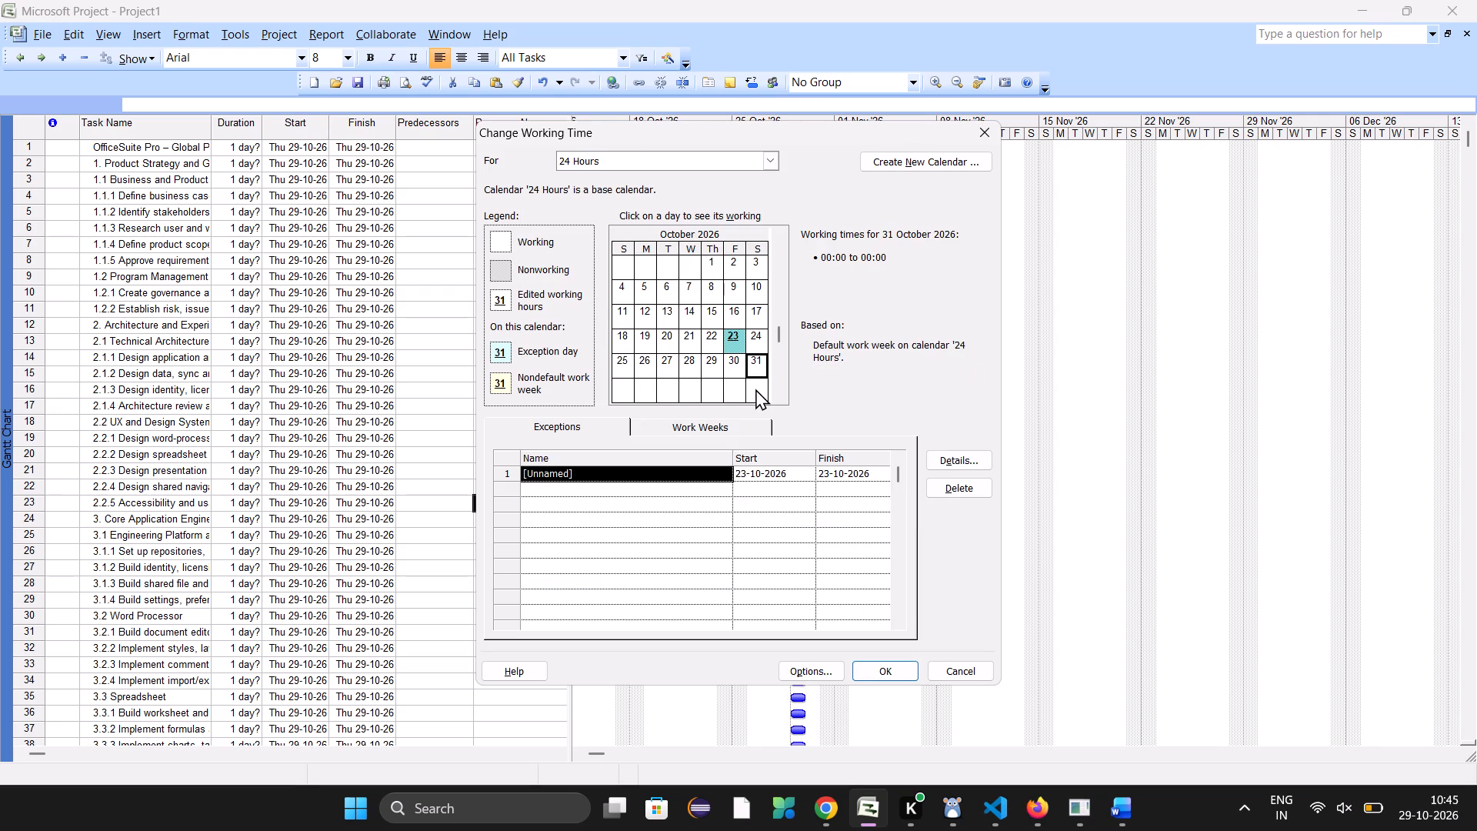
left_click(706, 422)
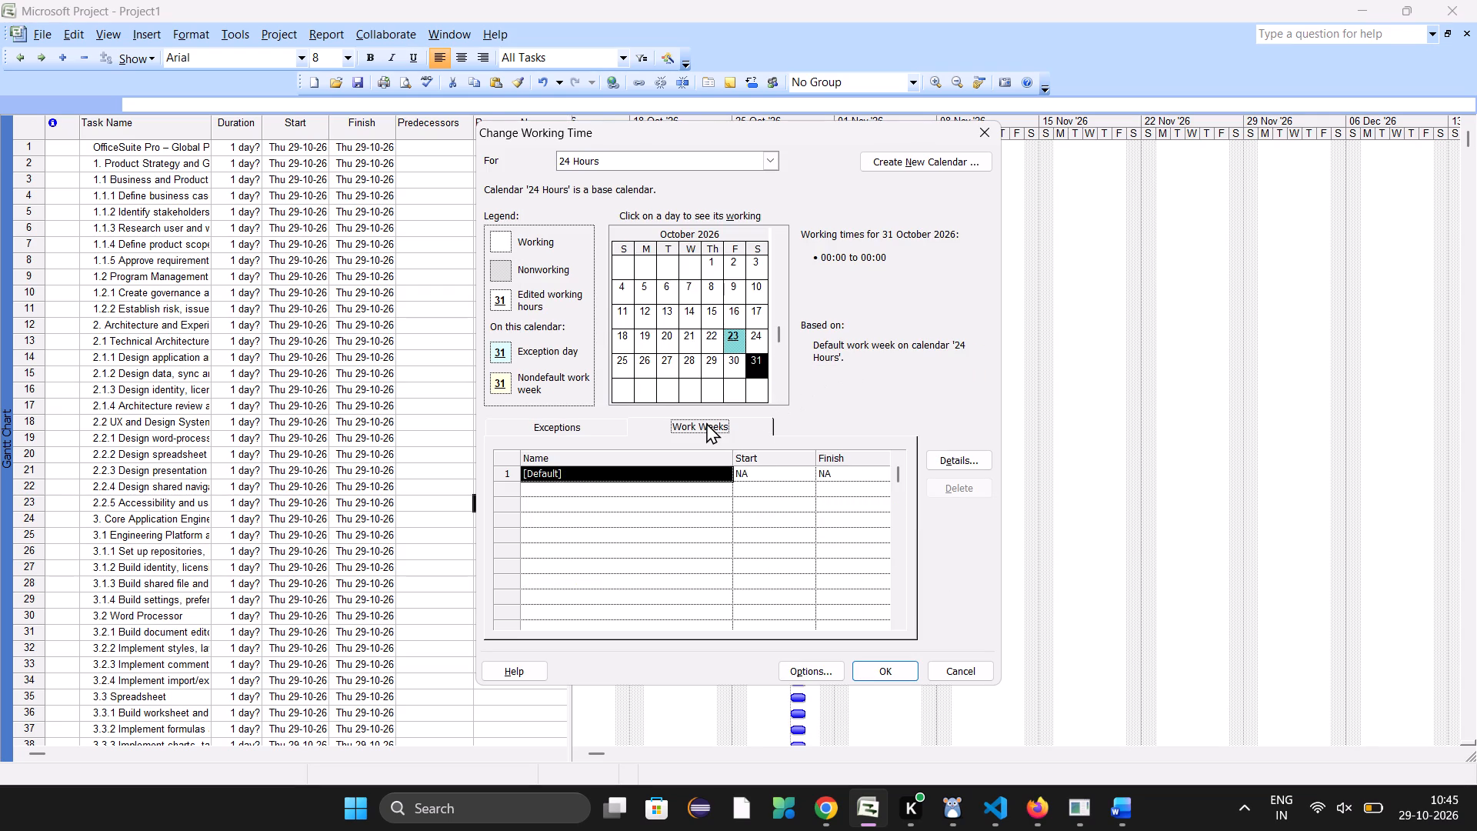
left_click(752, 364)
double_click(712, 362)
double_click(697, 478)
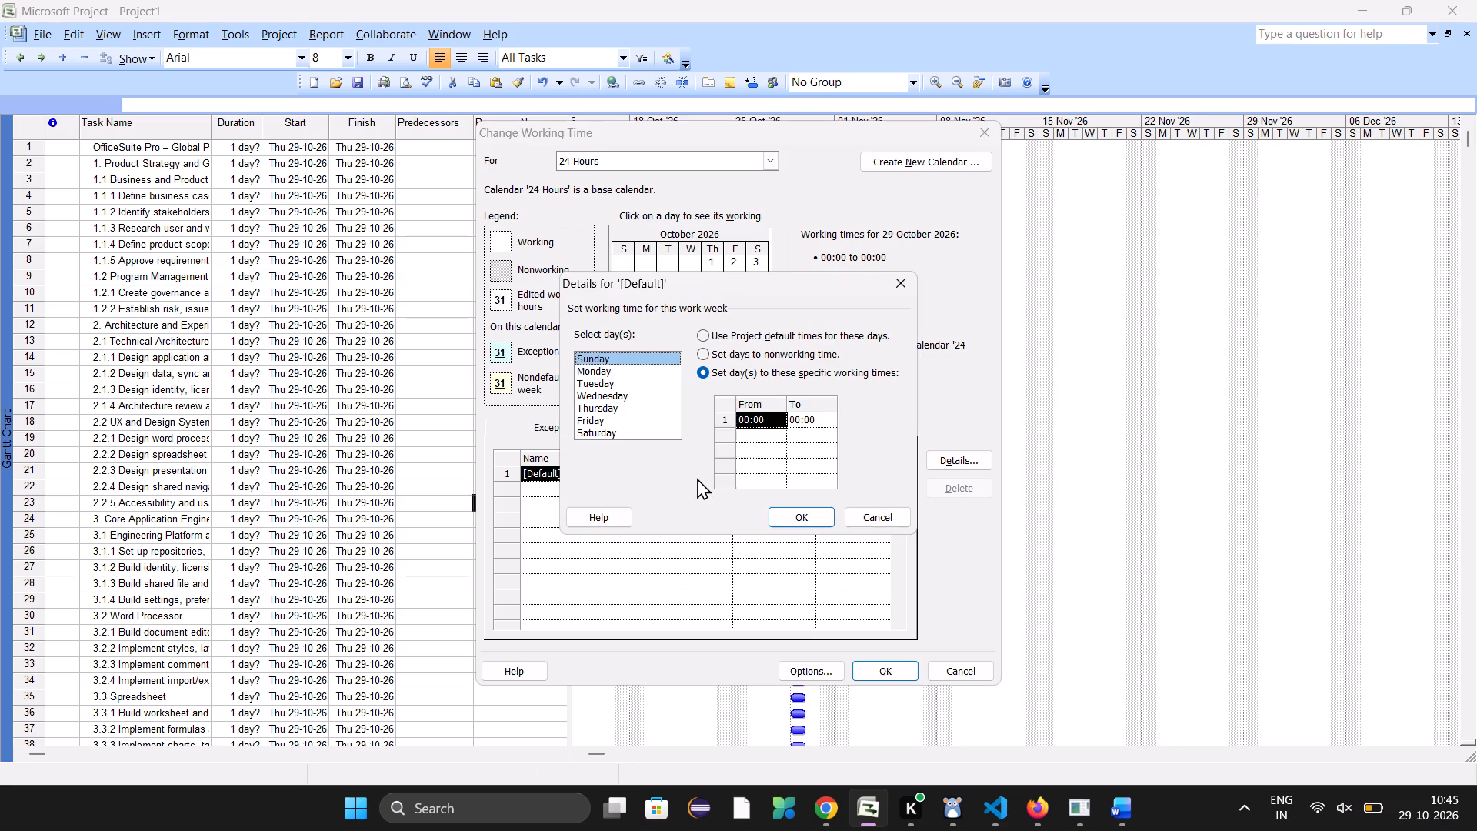
left_click(874, 509)
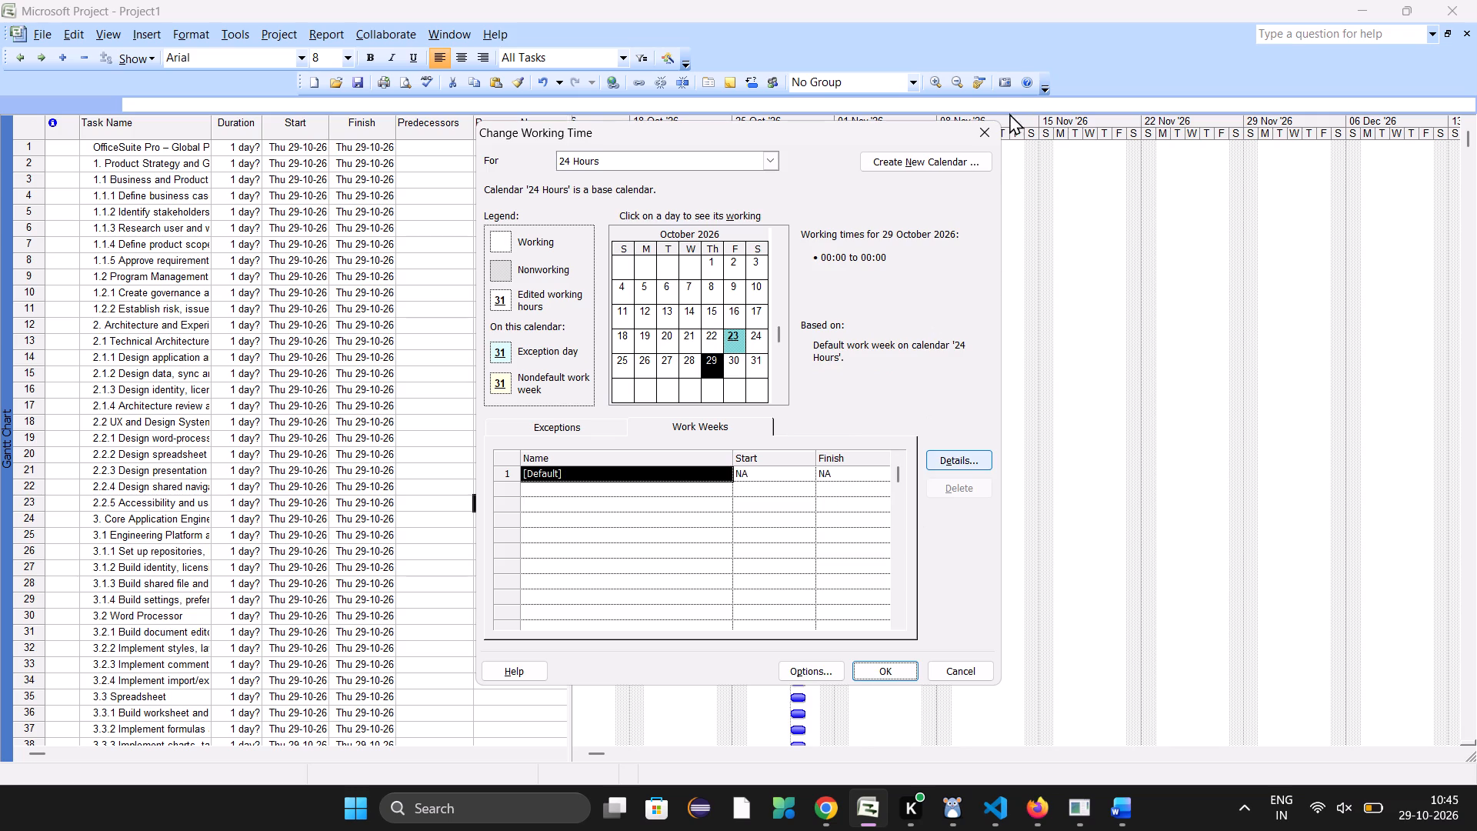
Switch to the OfficeSuite_Pro_24_Month_MS_Project_2007_Exercise document in Word.
scroll(995, 122, "up", 5)
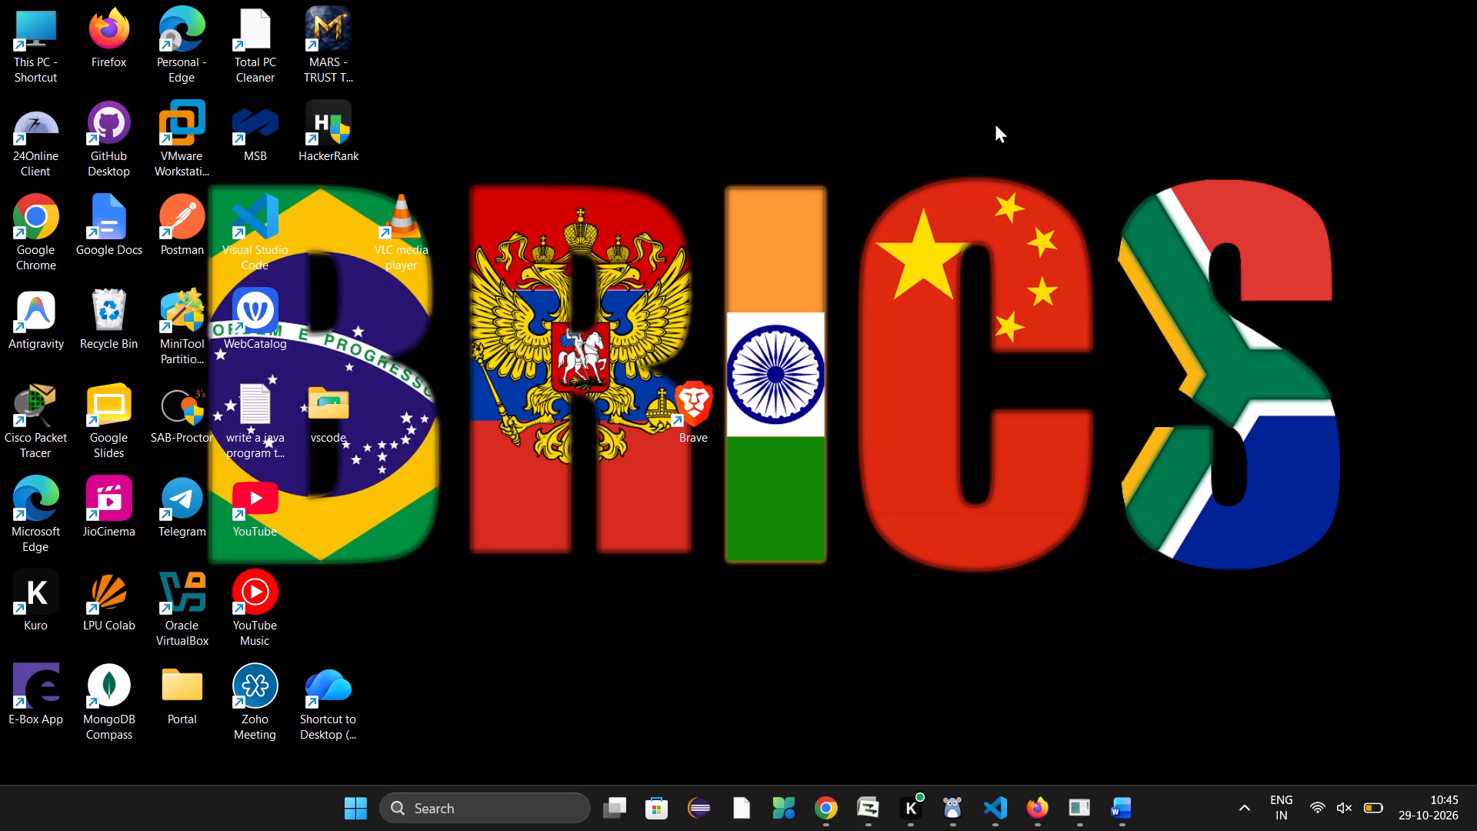
left_click(1004, 810)
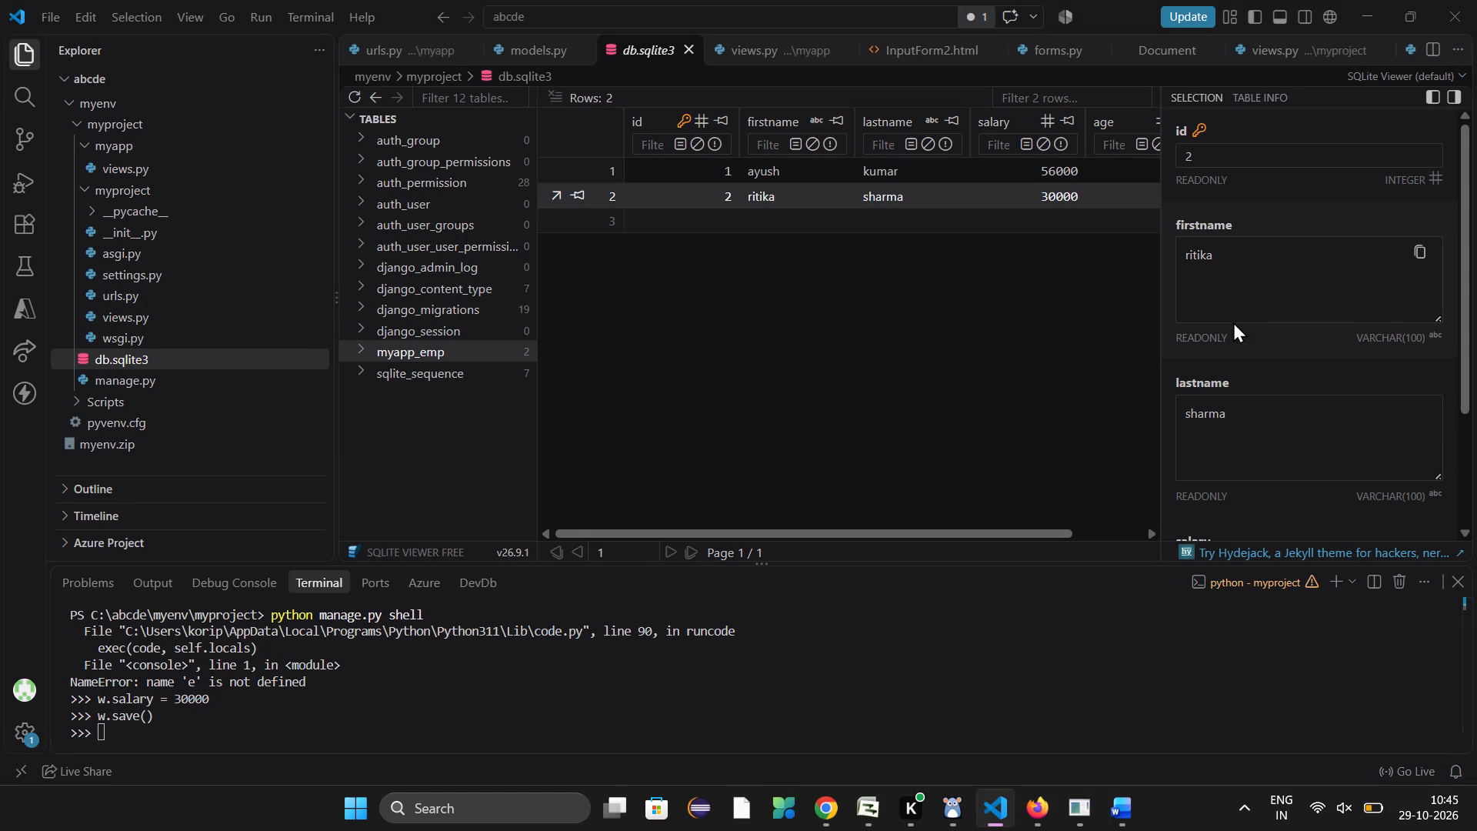
left_click(1109, 813)
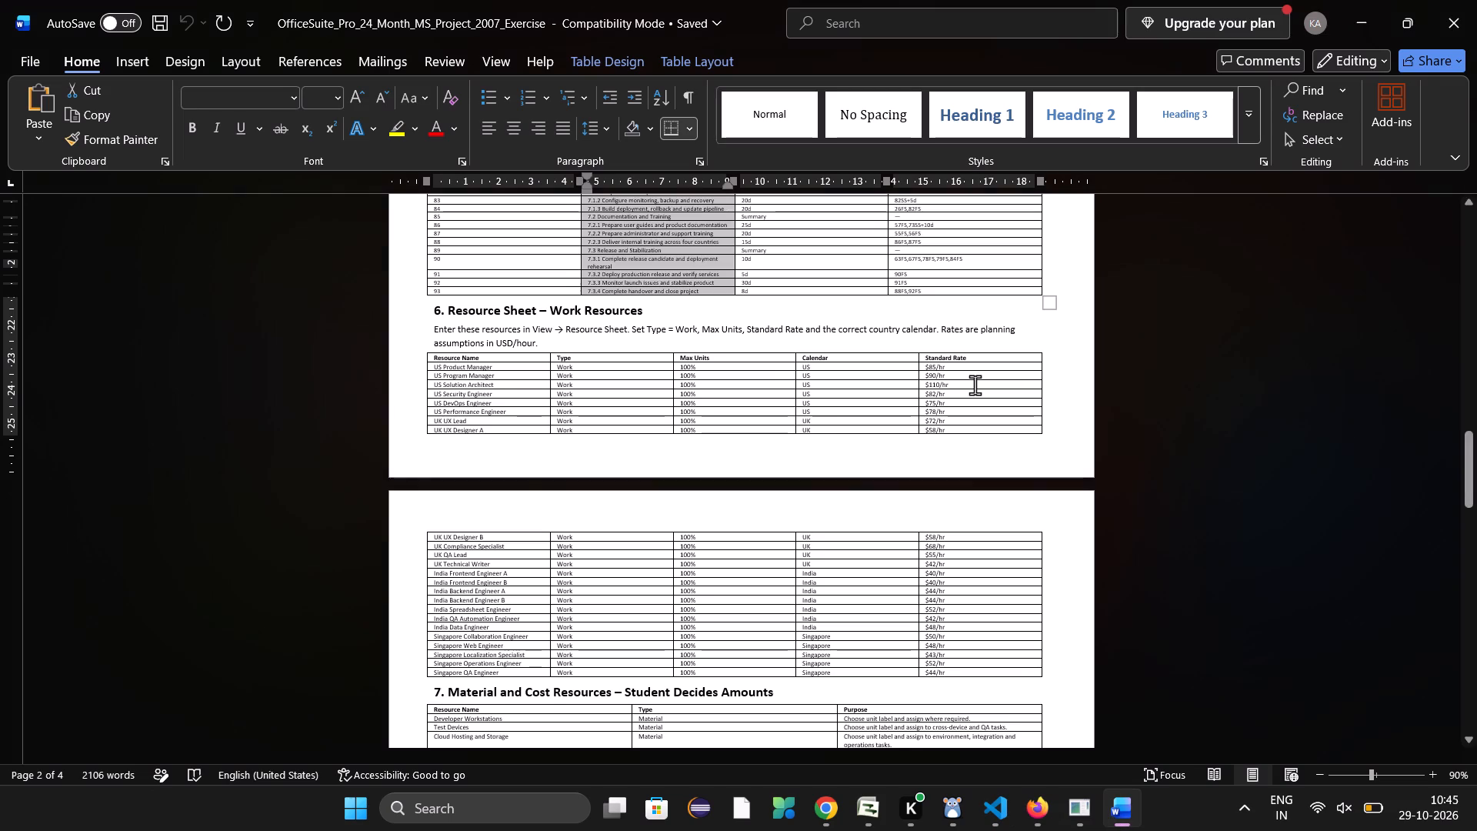
Read through the exercise's resource, budget, required-steps, rules and WBS sections, back up to the Calendar Exceptions table.
scroll(975, 385, "up", 6, "ctrl")
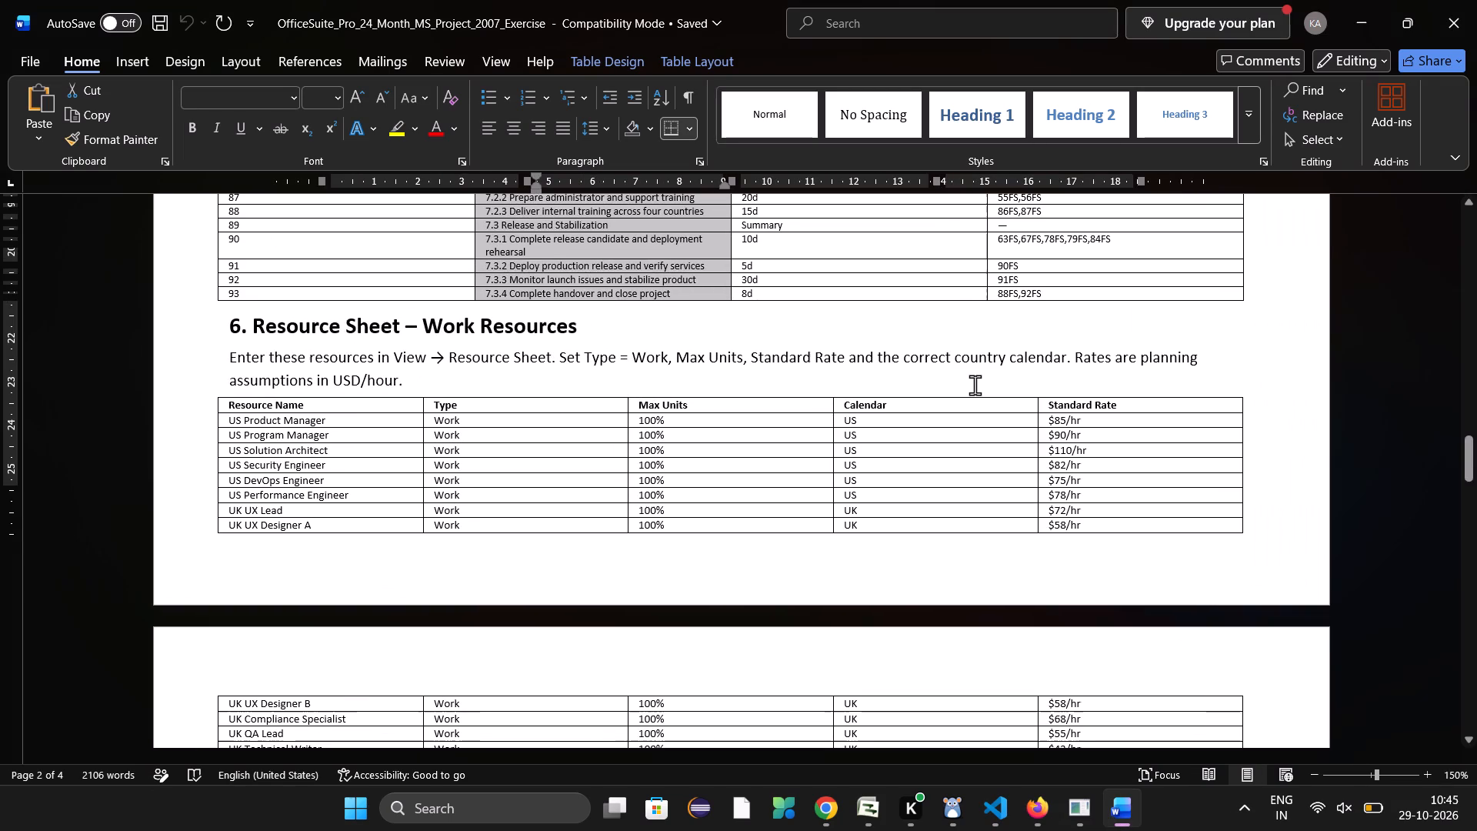
scroll(975, 385, "down", 1)
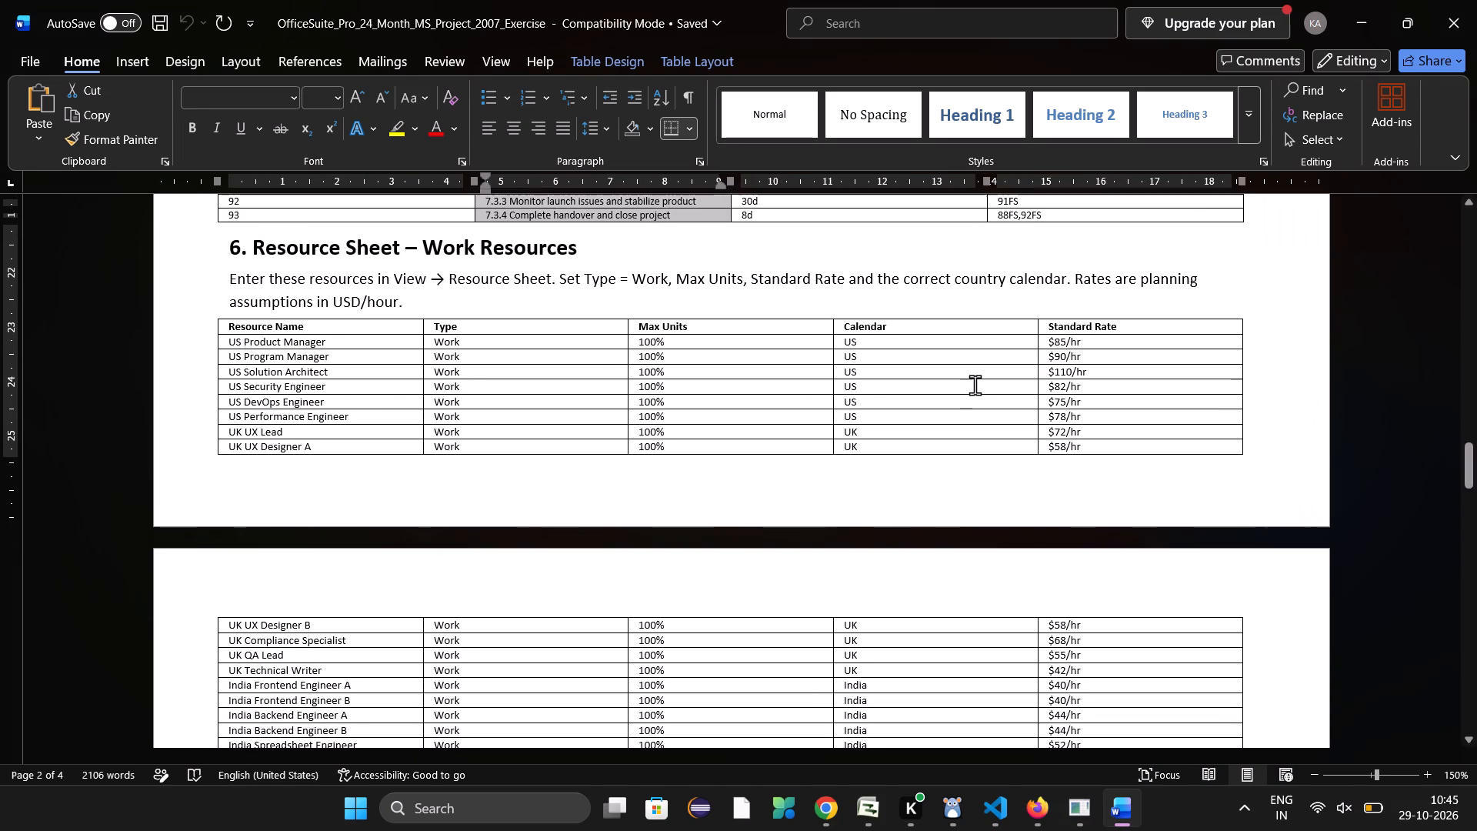
scroll(975, 385, "down", 1)
scroll(975, 385, "up", 1)
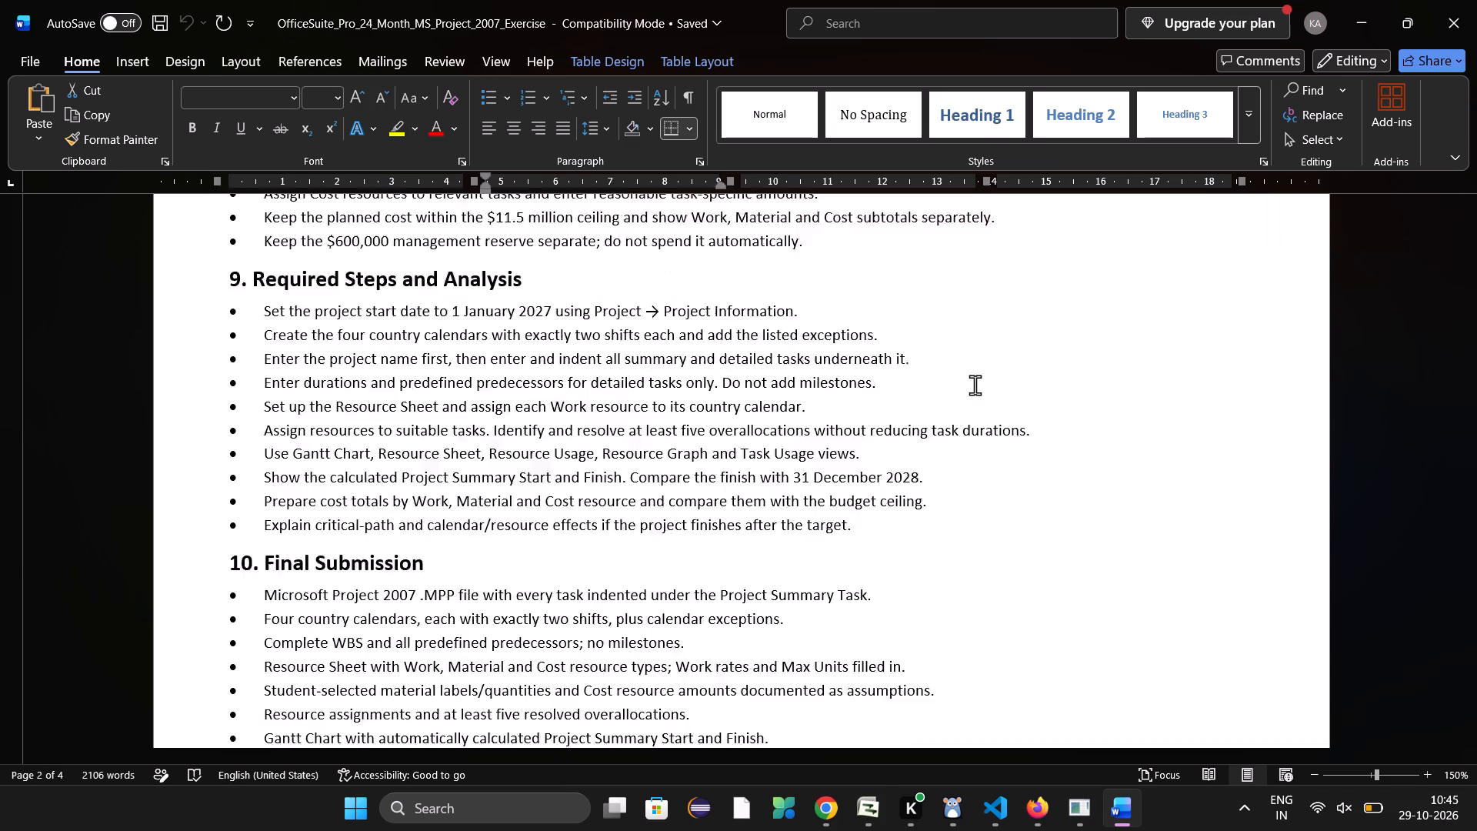
scroll(975, 385, "up", 1)
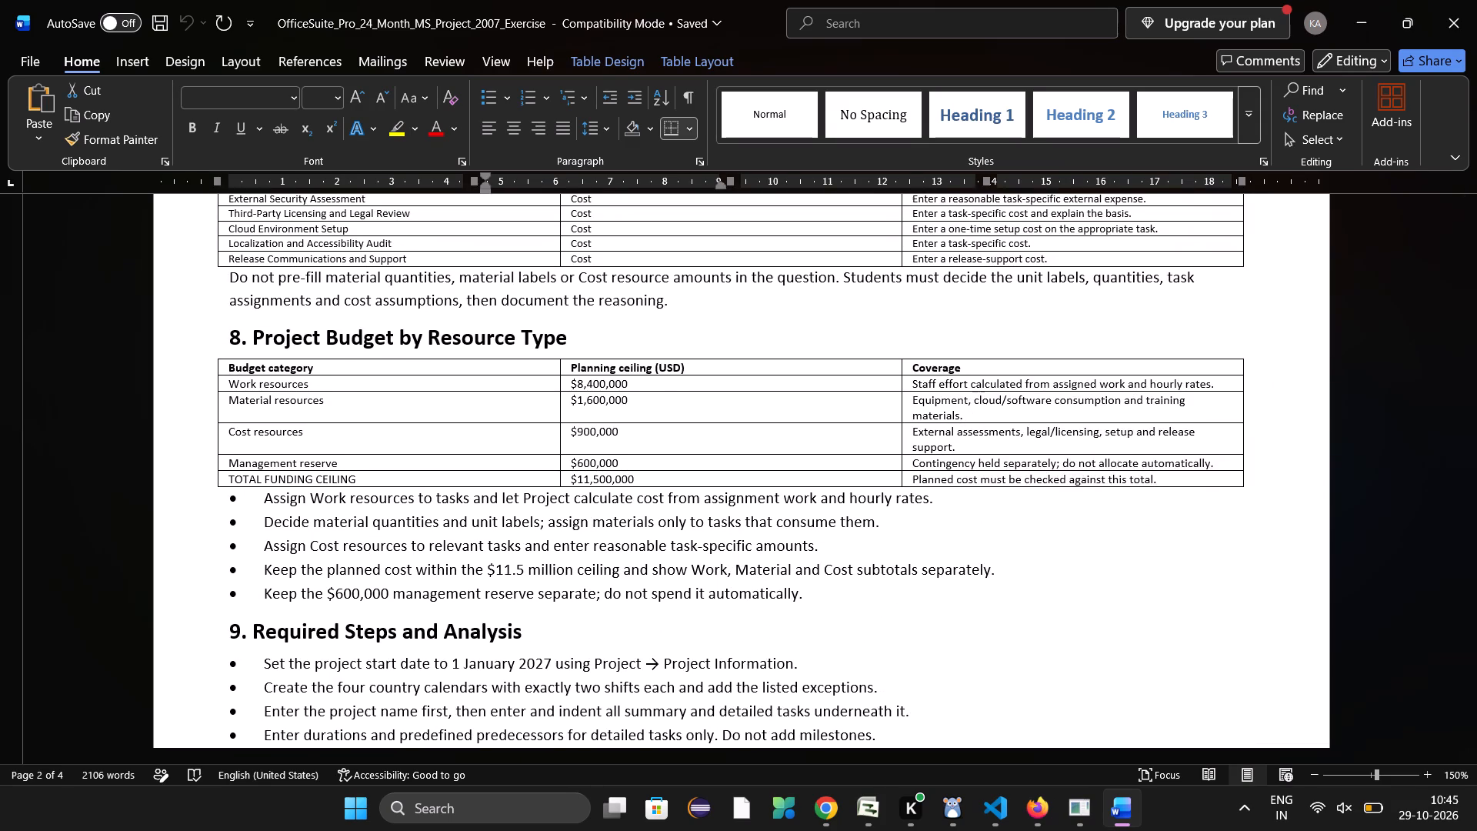
scroll(975, 385, "up", 1)
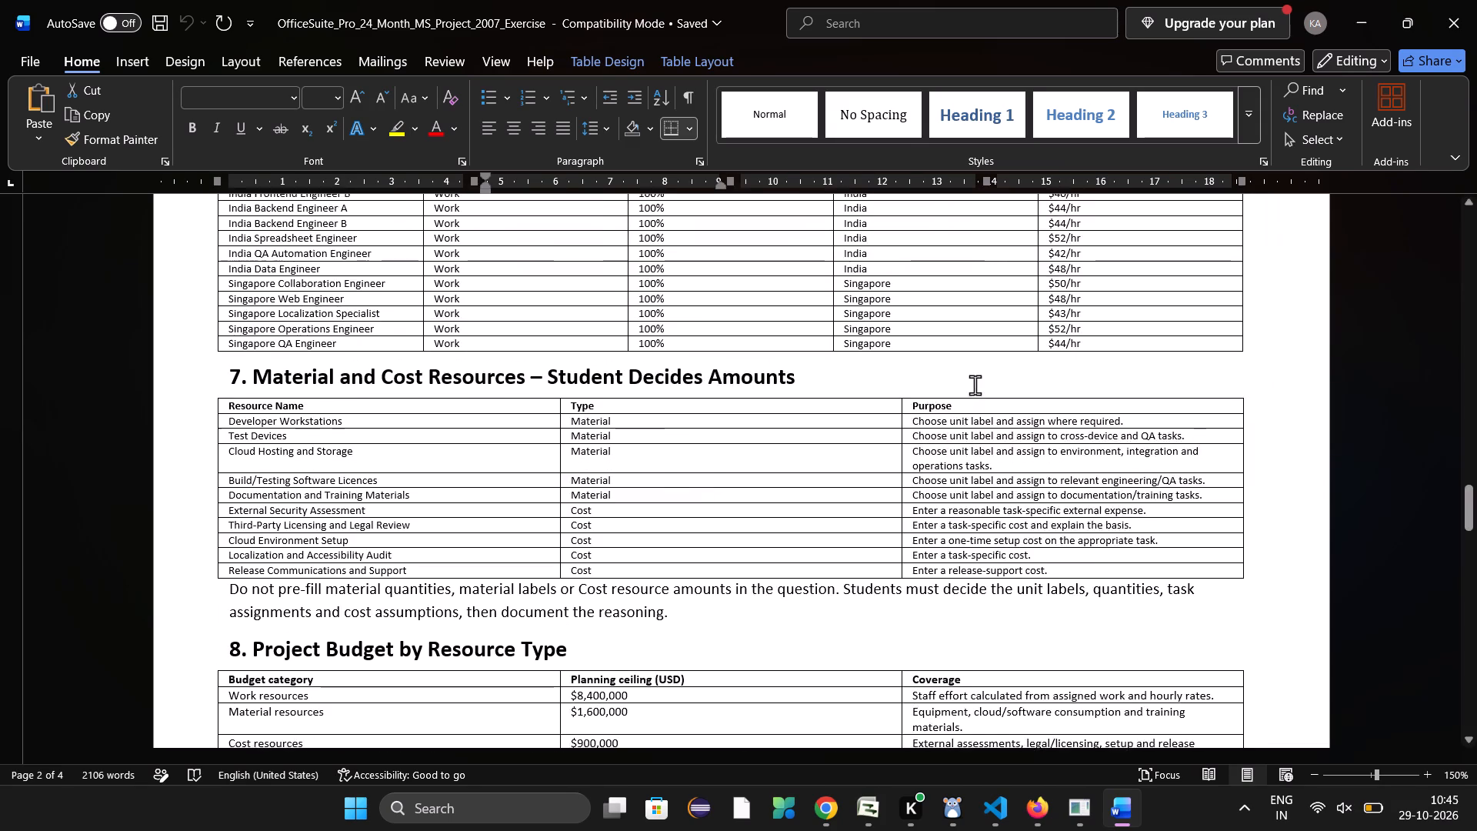
scroll(975, 385, "up", 1)
scroll(975, 385, "down", 3)
scroll(975, 385, "up", 1)
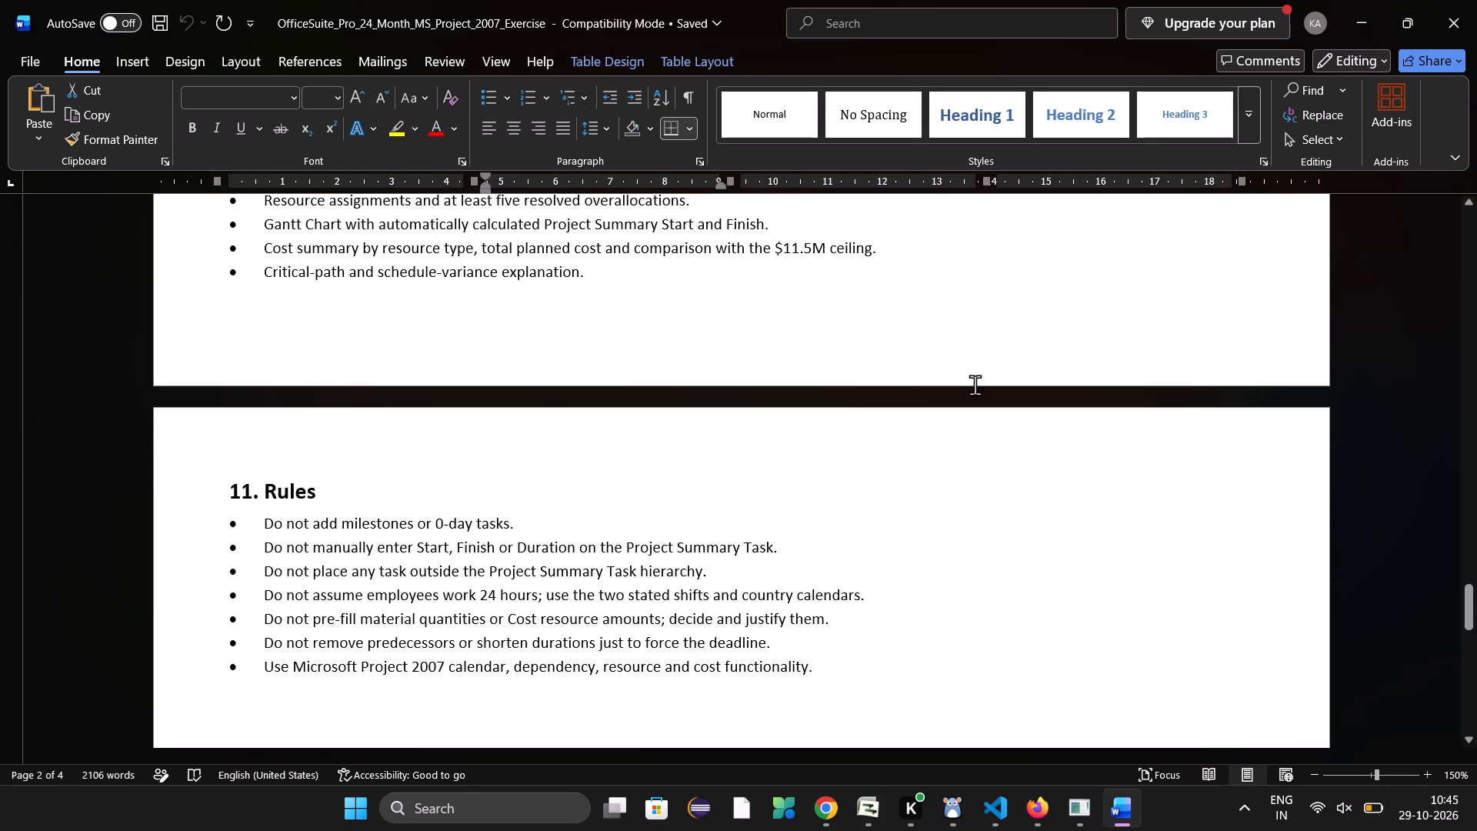
scroll(975, 385, "up", 3)
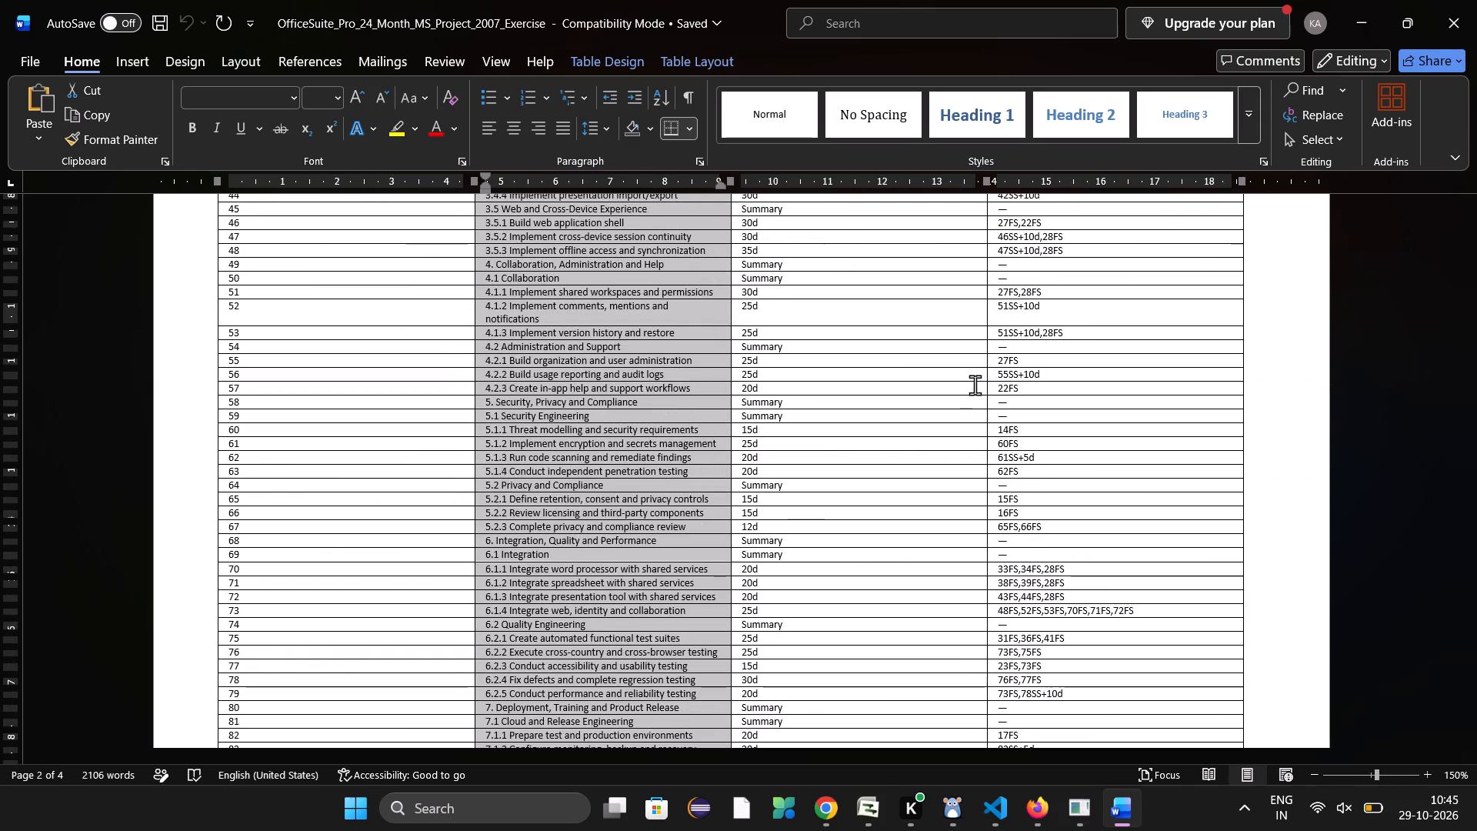
scroll(975, 385, "up", 3)
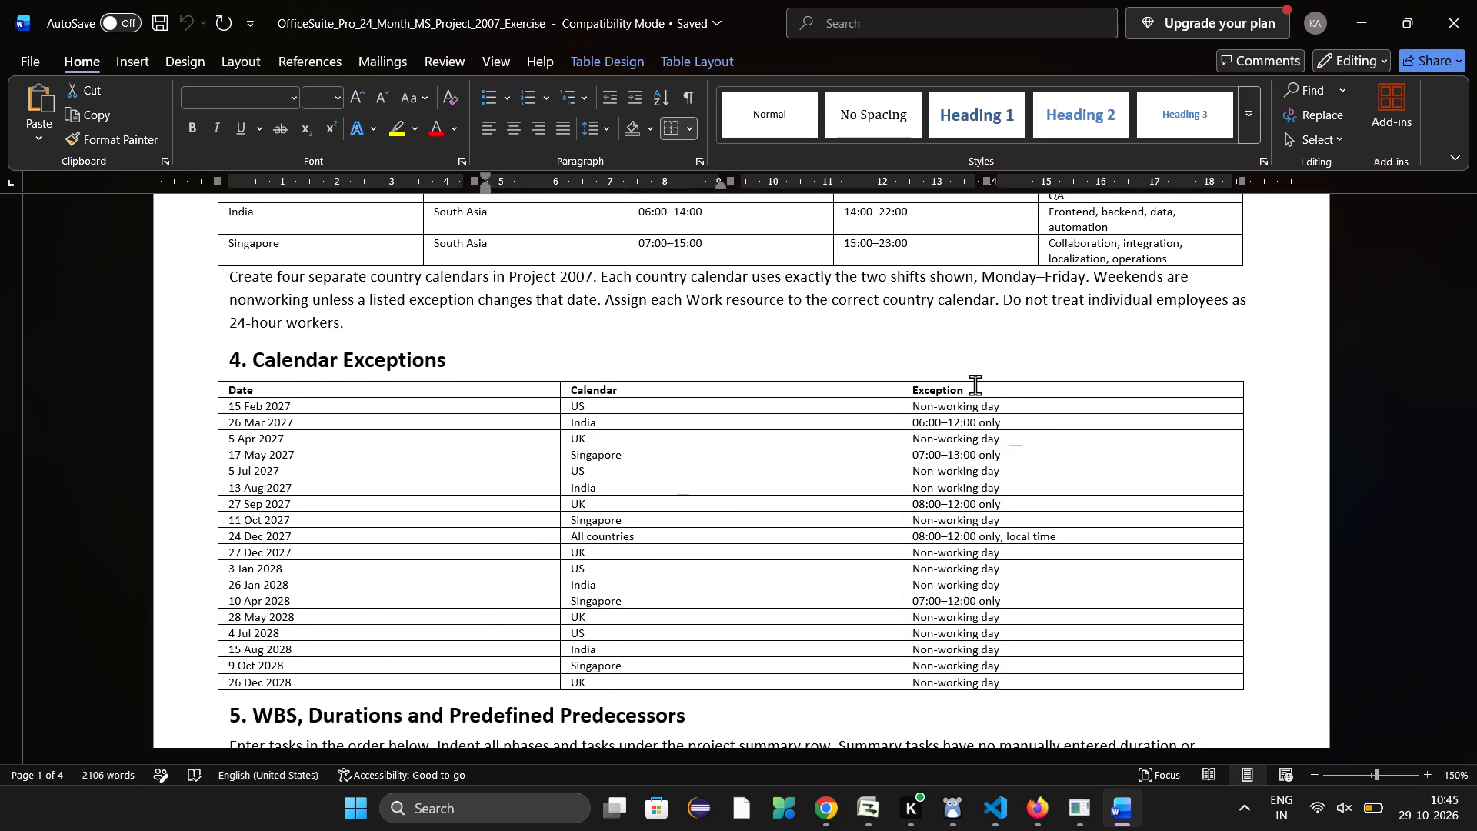
Read through the exercise's project scenario, mandatory Gantt structure, and the four country teams' shift table and calendar instructions.
scroll(975, 385, "up", 2)
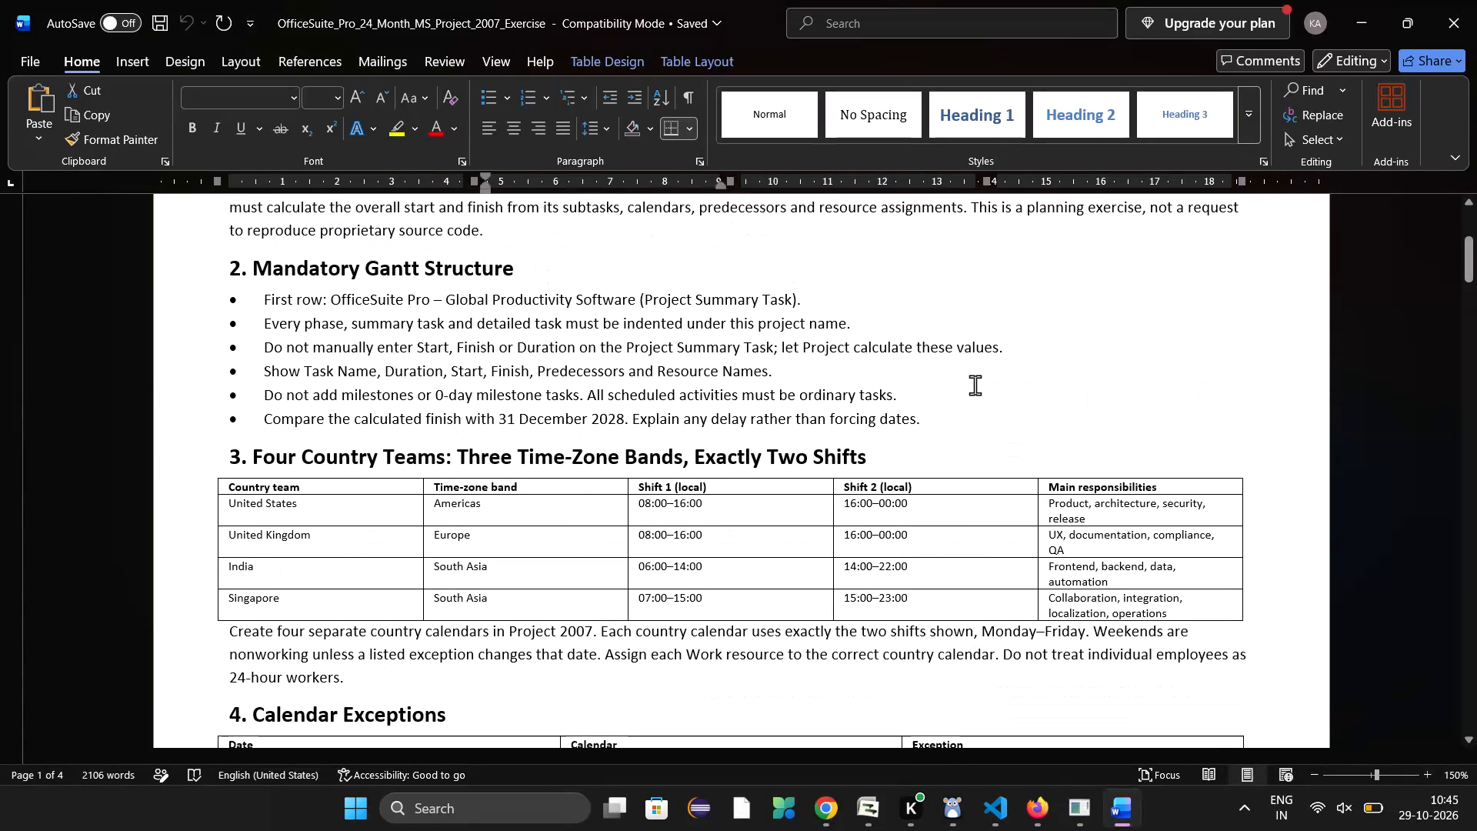
scroll(975, 385, "up", 1)
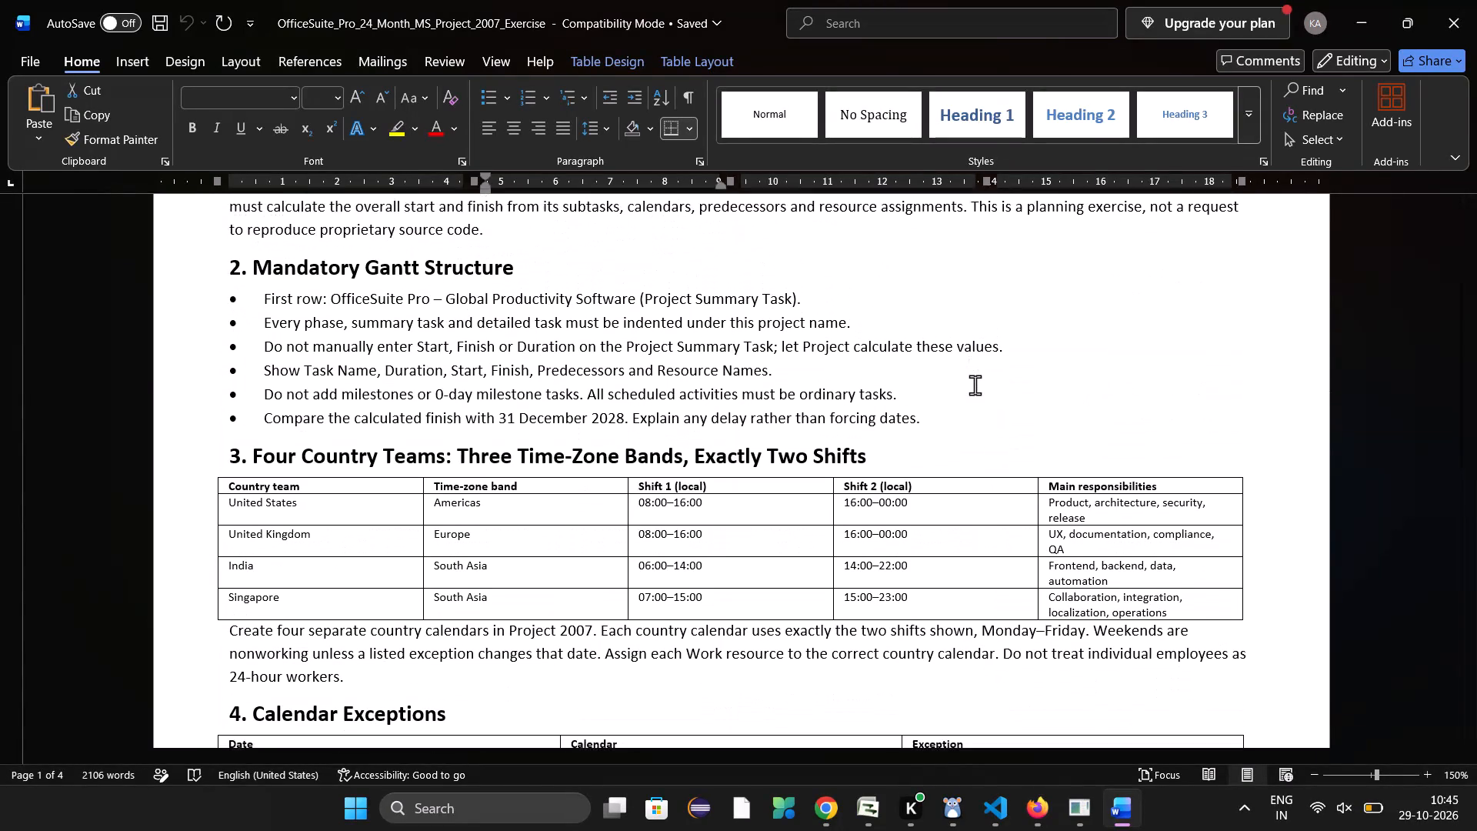
scroll(975, 385, "down", 14)
scroll(975, 385, "up", 7)
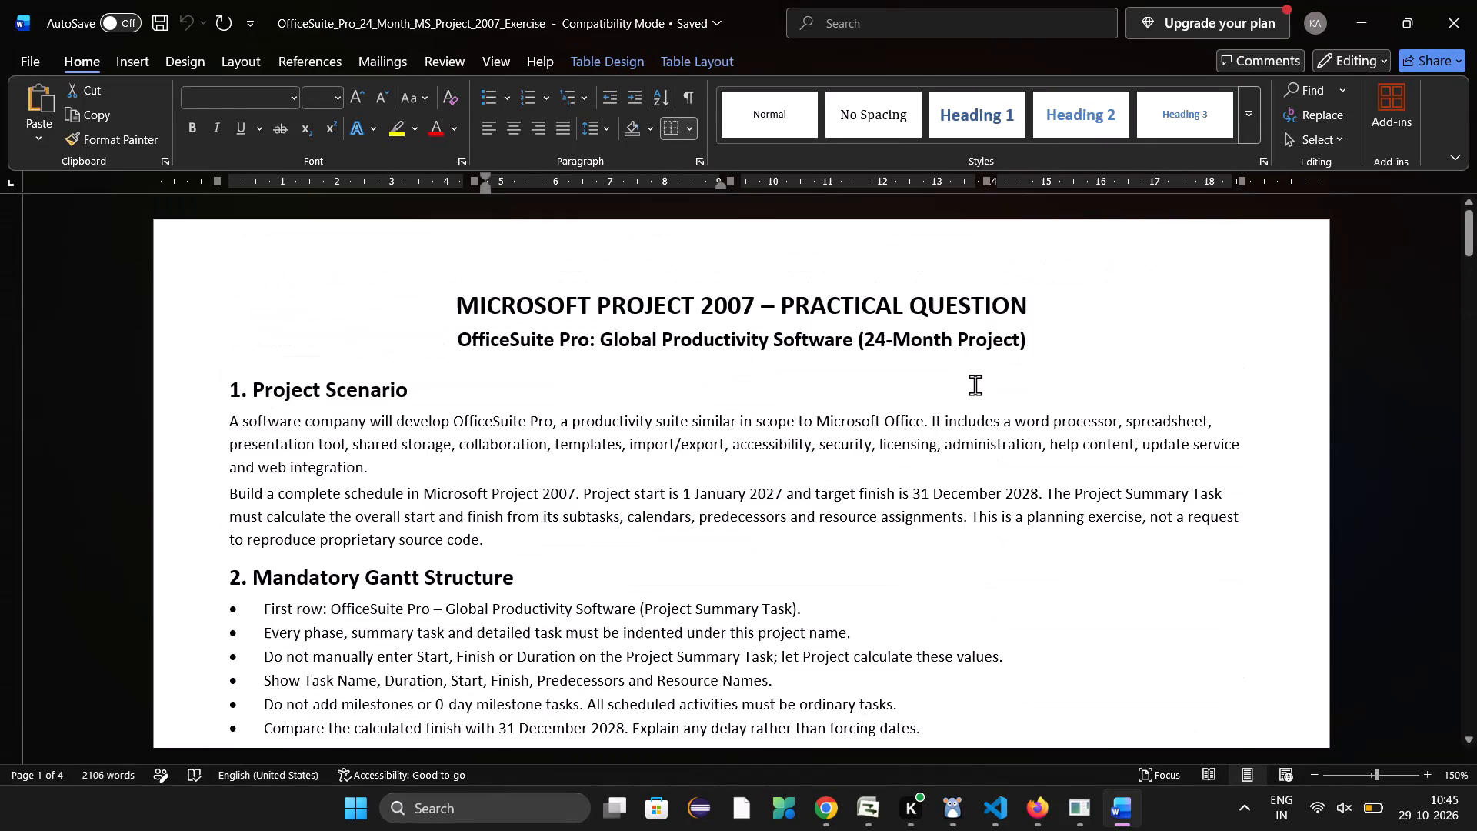
scroll(975, 385, "up", 16)
scroll(975, 385, "down", 2)
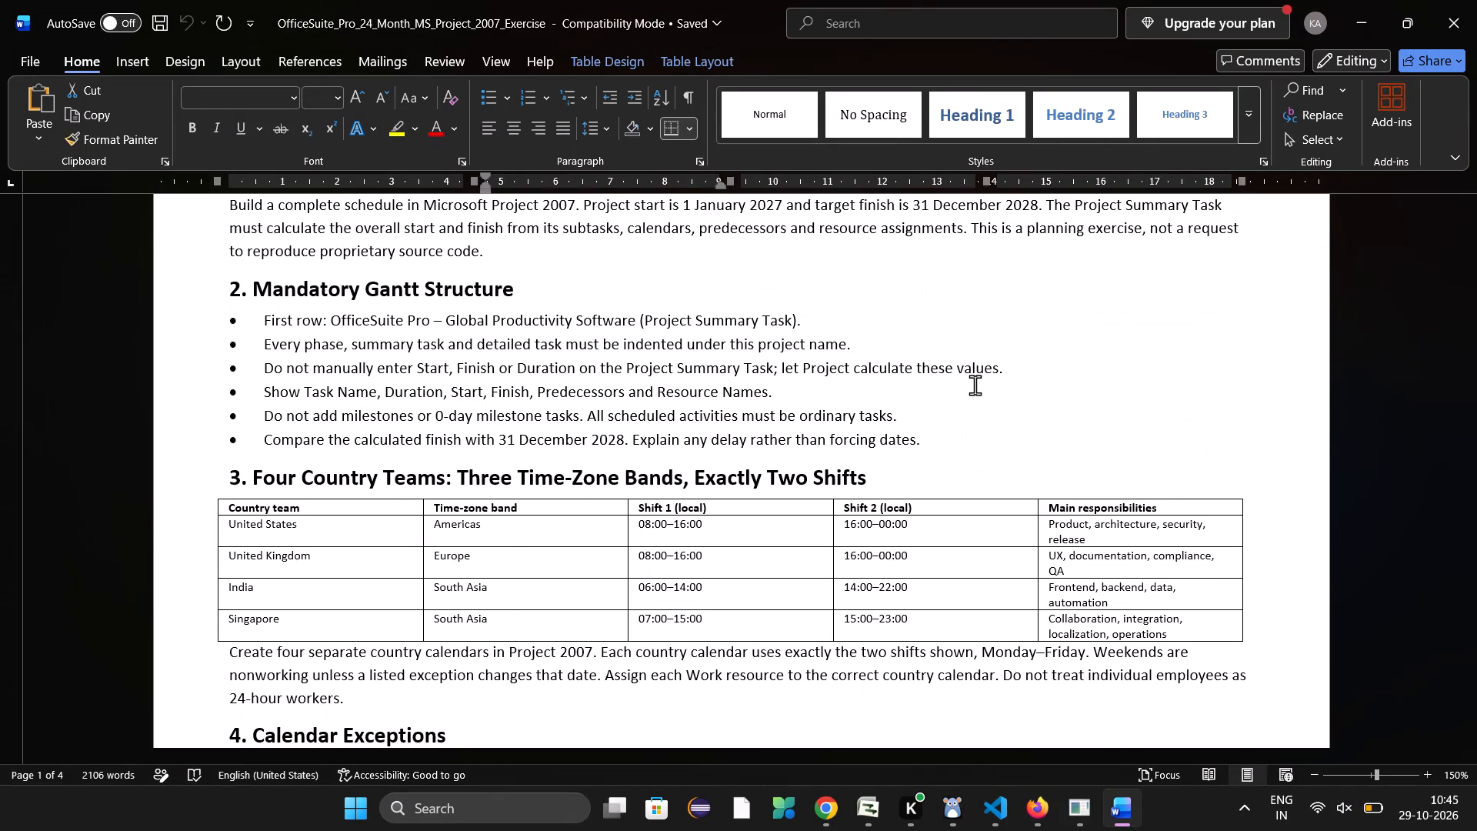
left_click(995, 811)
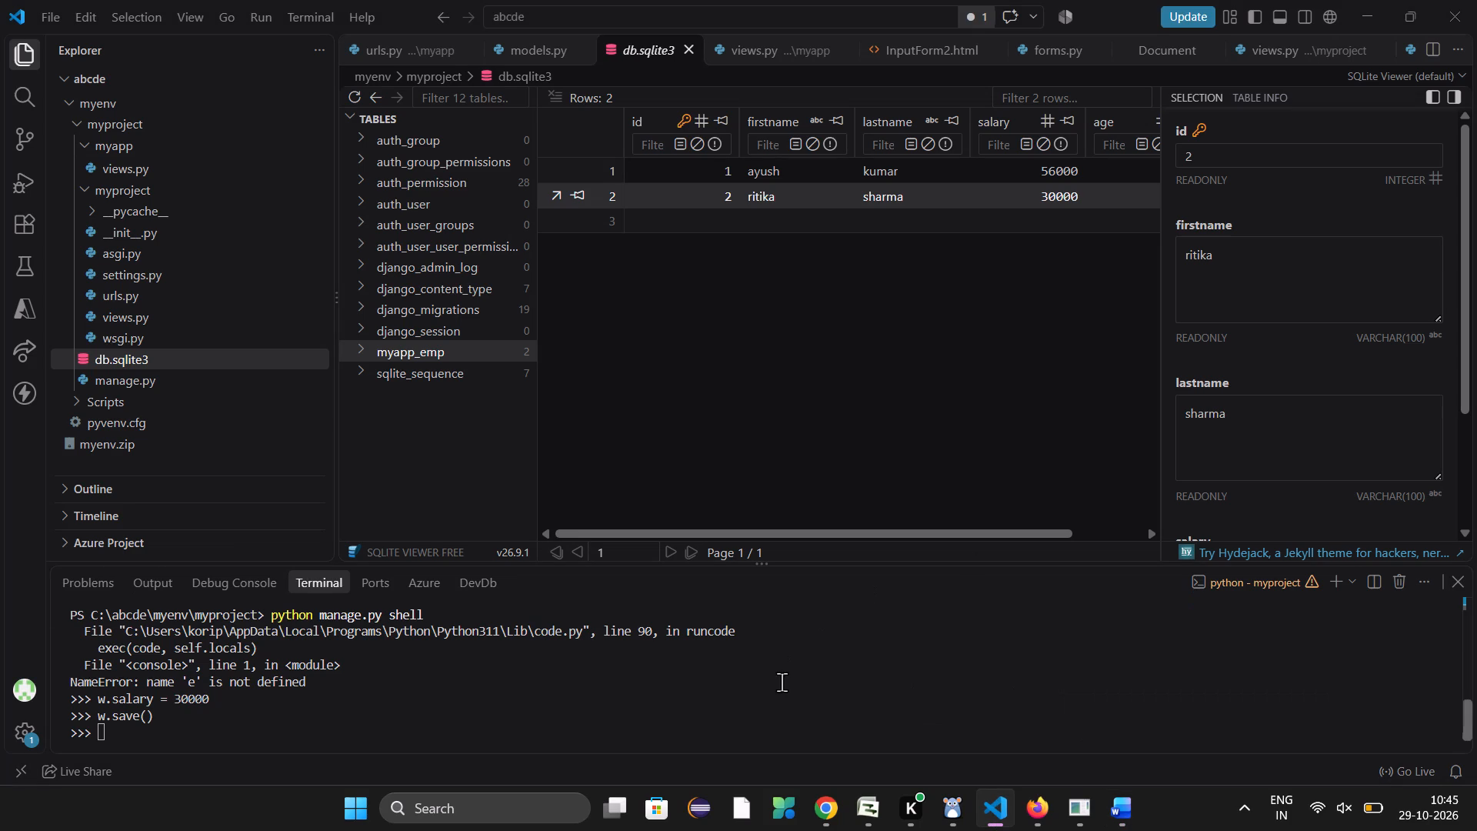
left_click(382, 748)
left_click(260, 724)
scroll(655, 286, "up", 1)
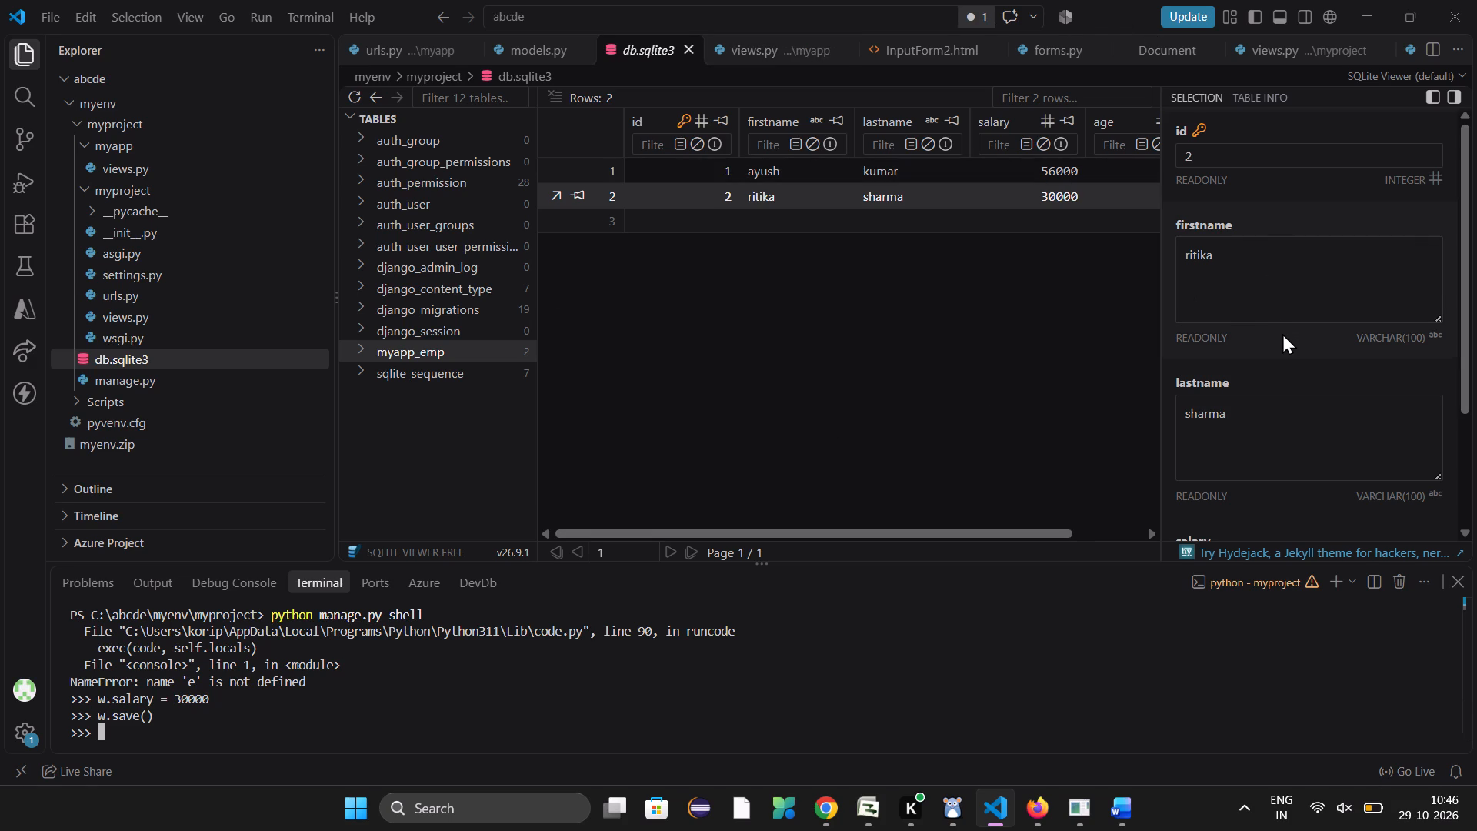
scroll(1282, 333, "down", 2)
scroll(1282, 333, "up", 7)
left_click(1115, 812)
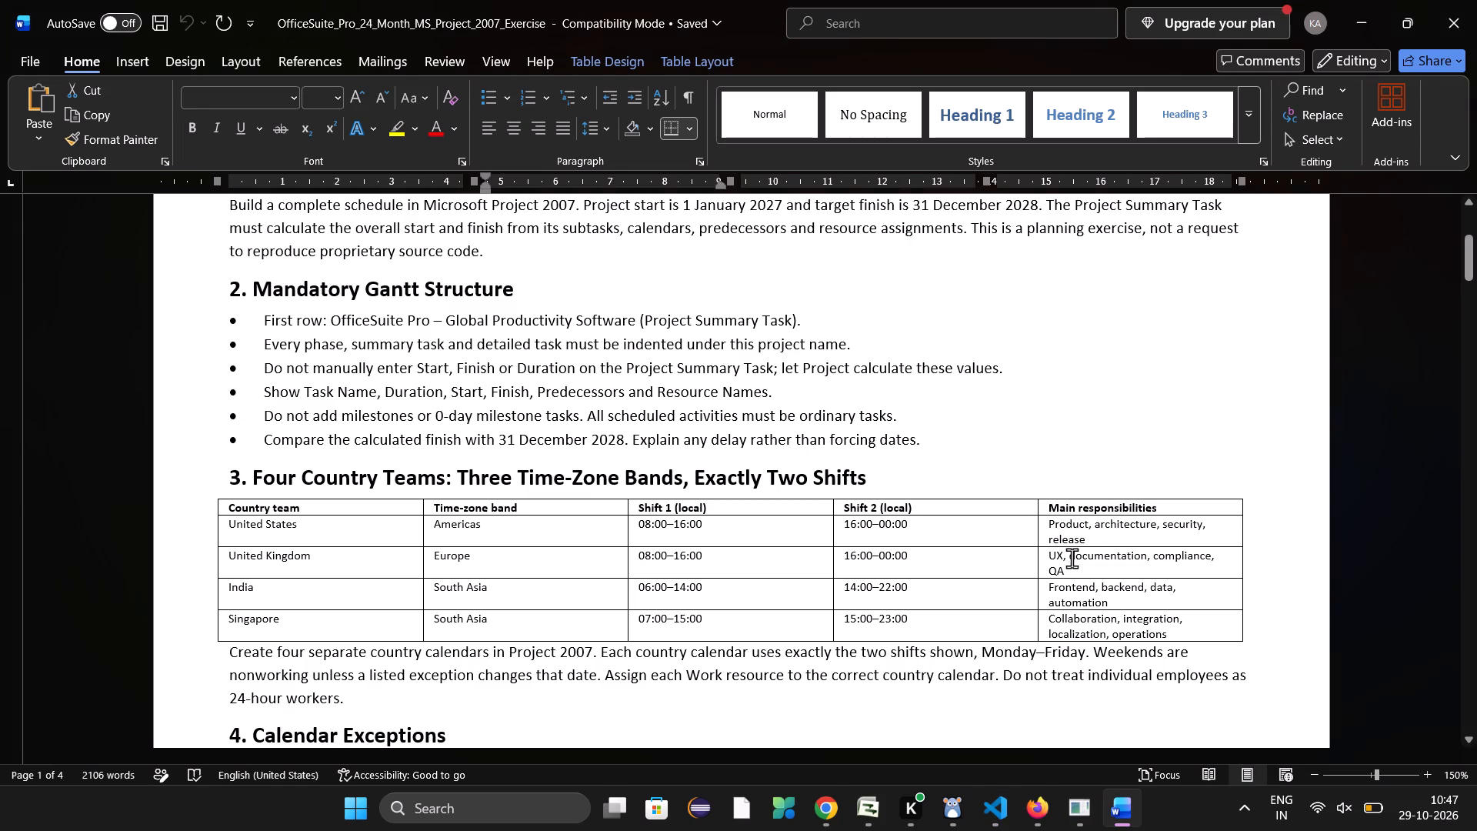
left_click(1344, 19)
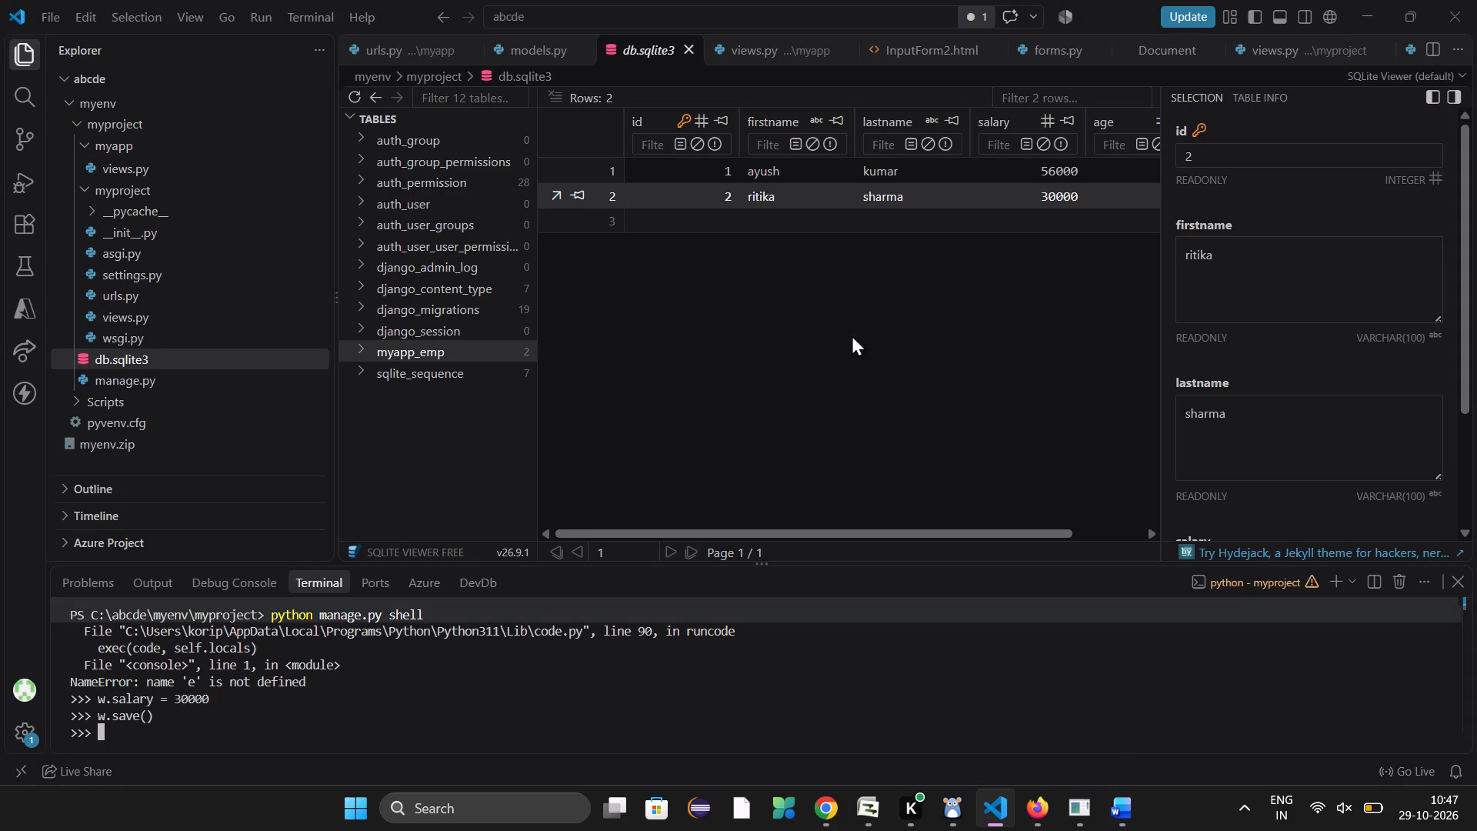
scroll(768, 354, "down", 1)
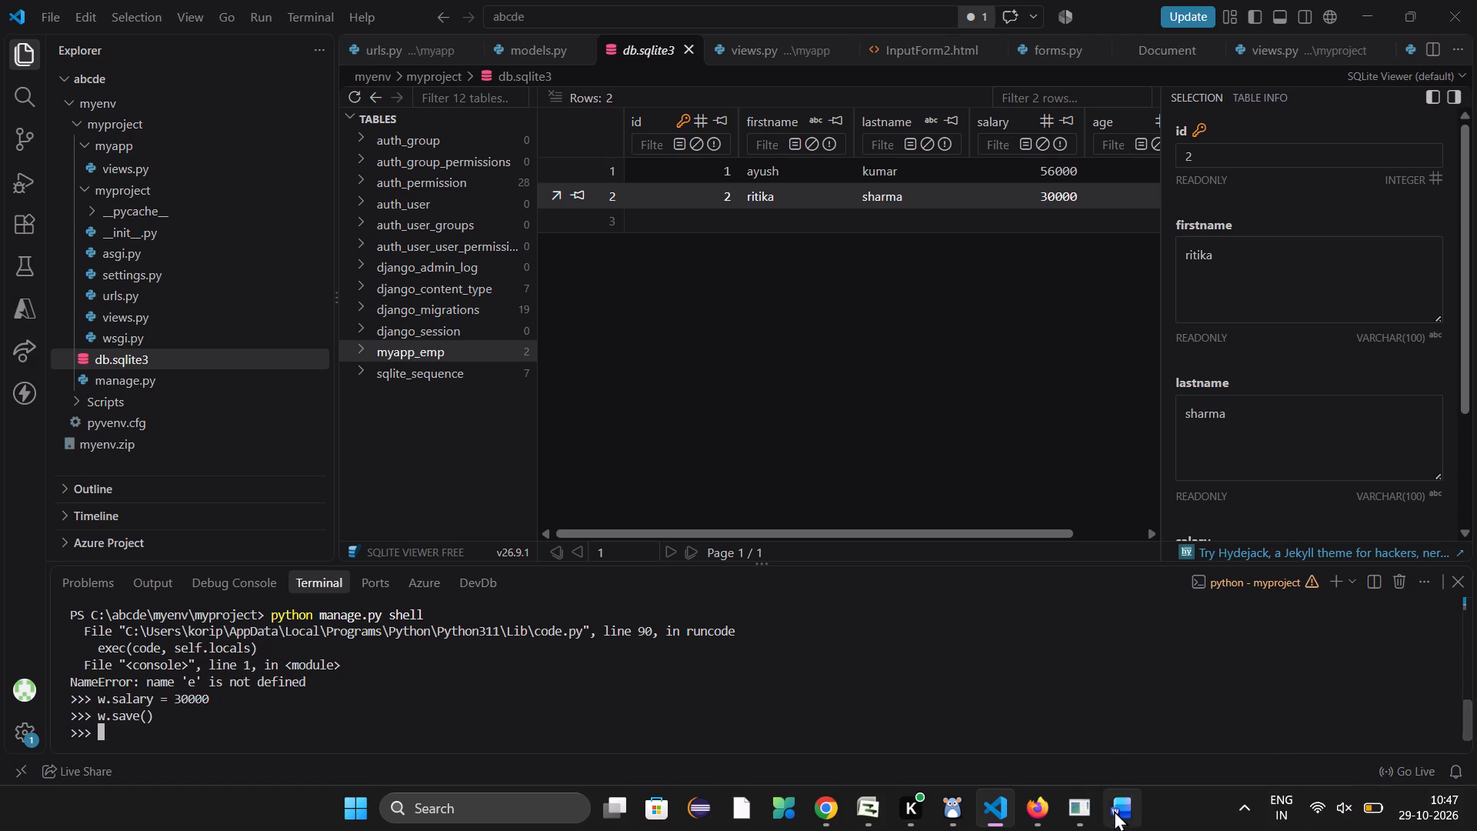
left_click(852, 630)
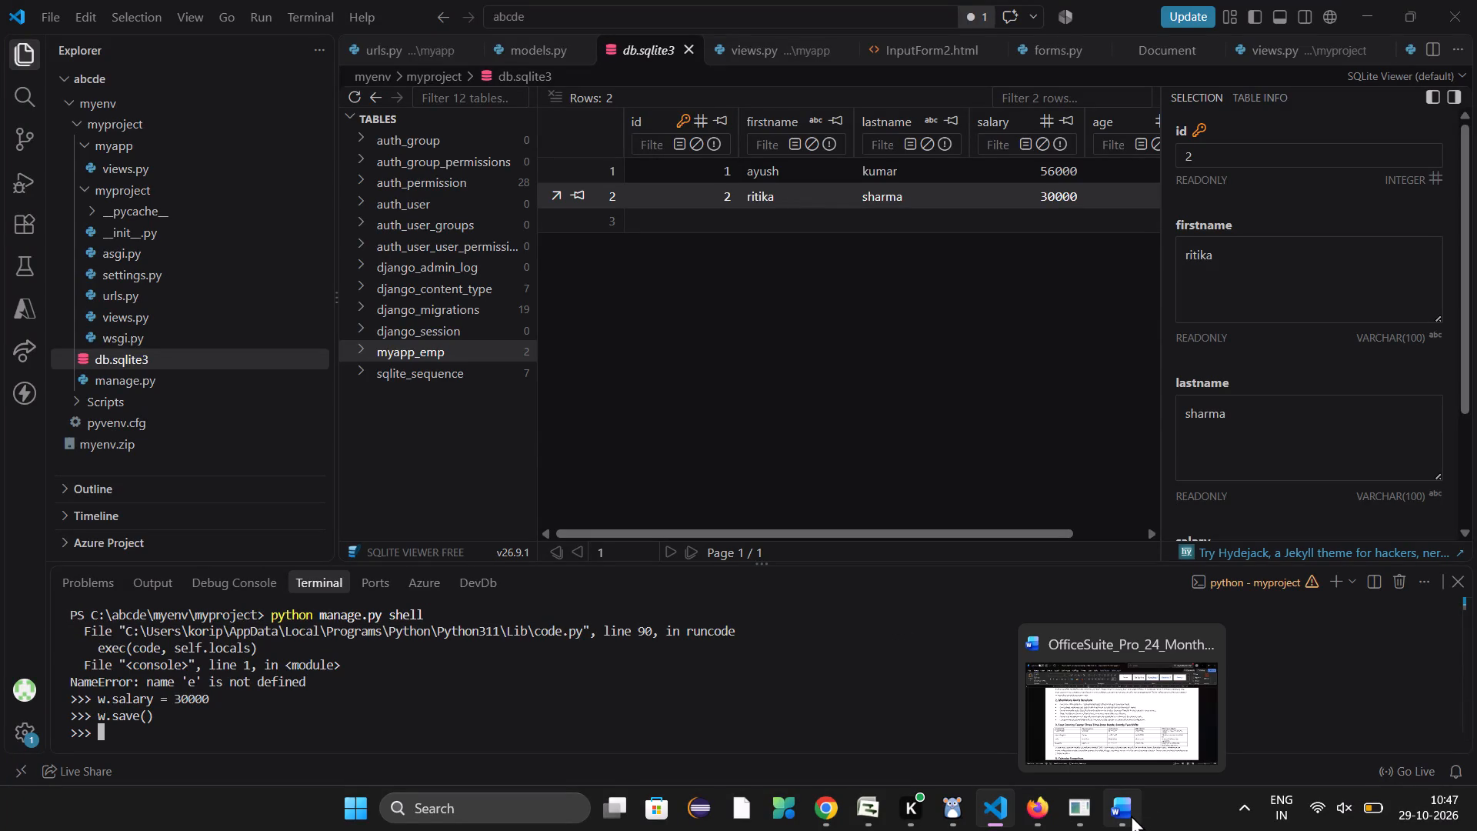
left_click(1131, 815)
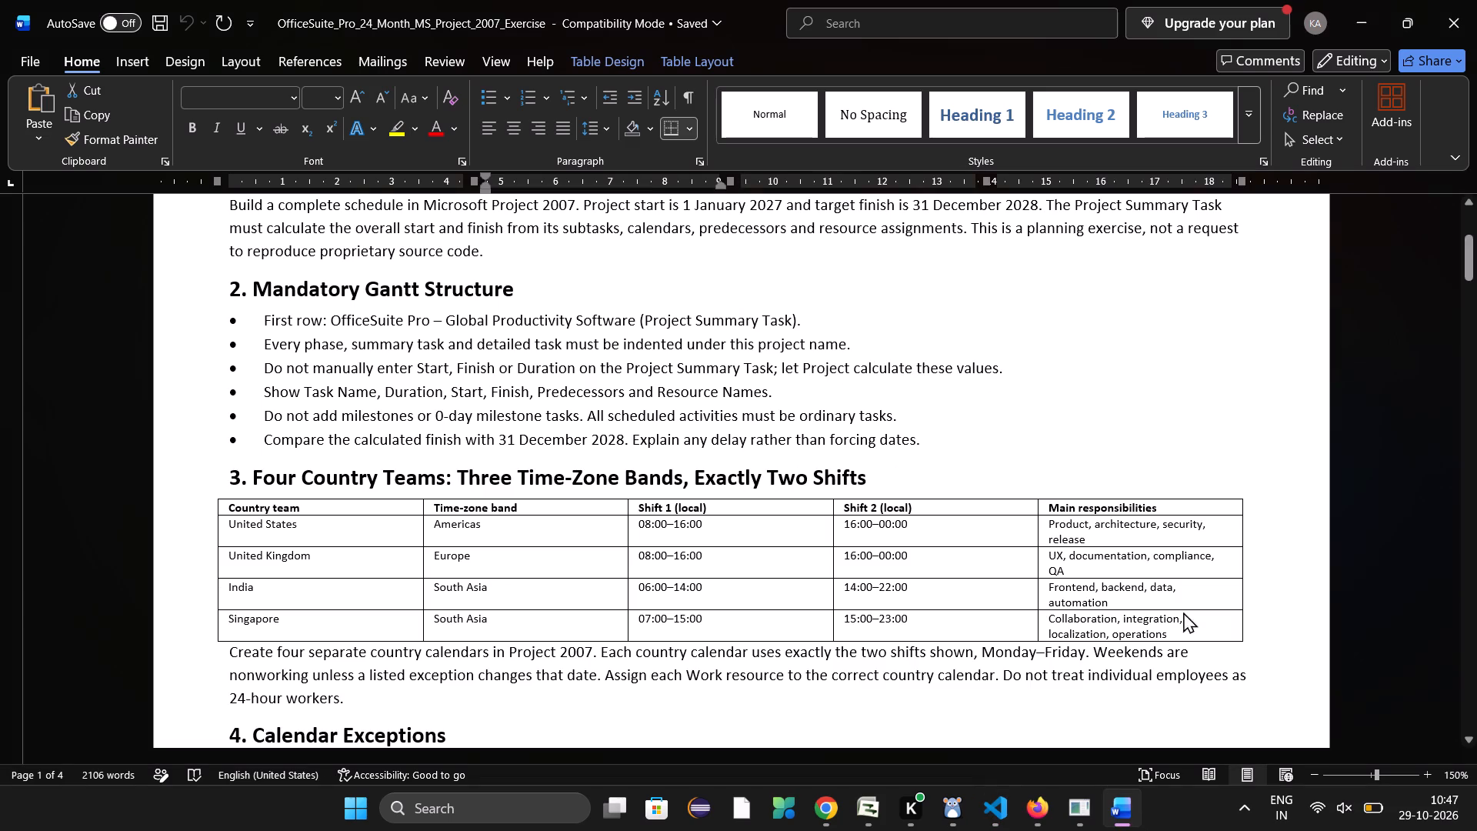
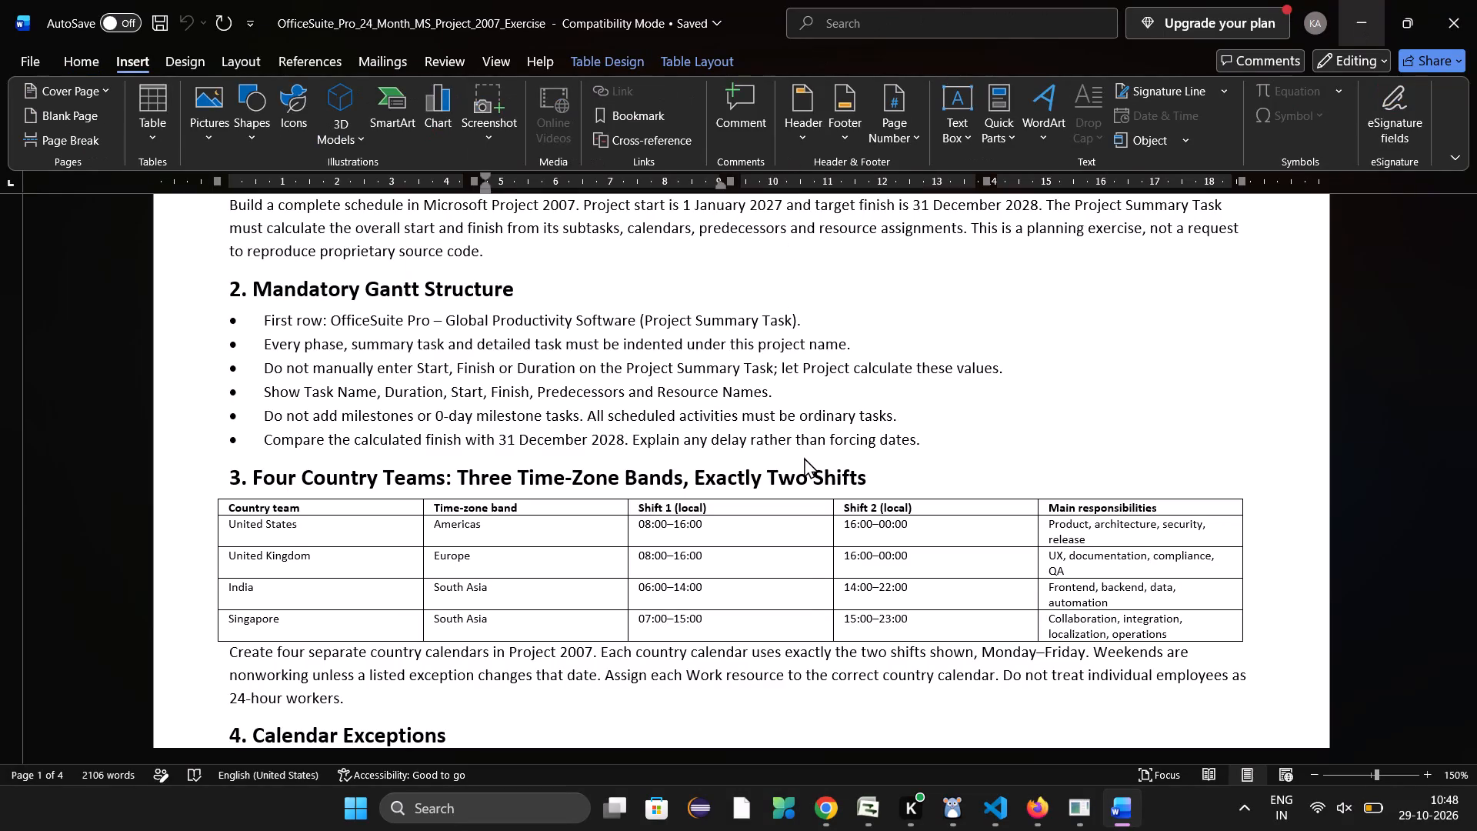
In Microsoft Project, create a new base calendar as a copy of 24 Hours, saving the changes made to the 24 Hours calendar.
scroll(803, 596, "down", 1)
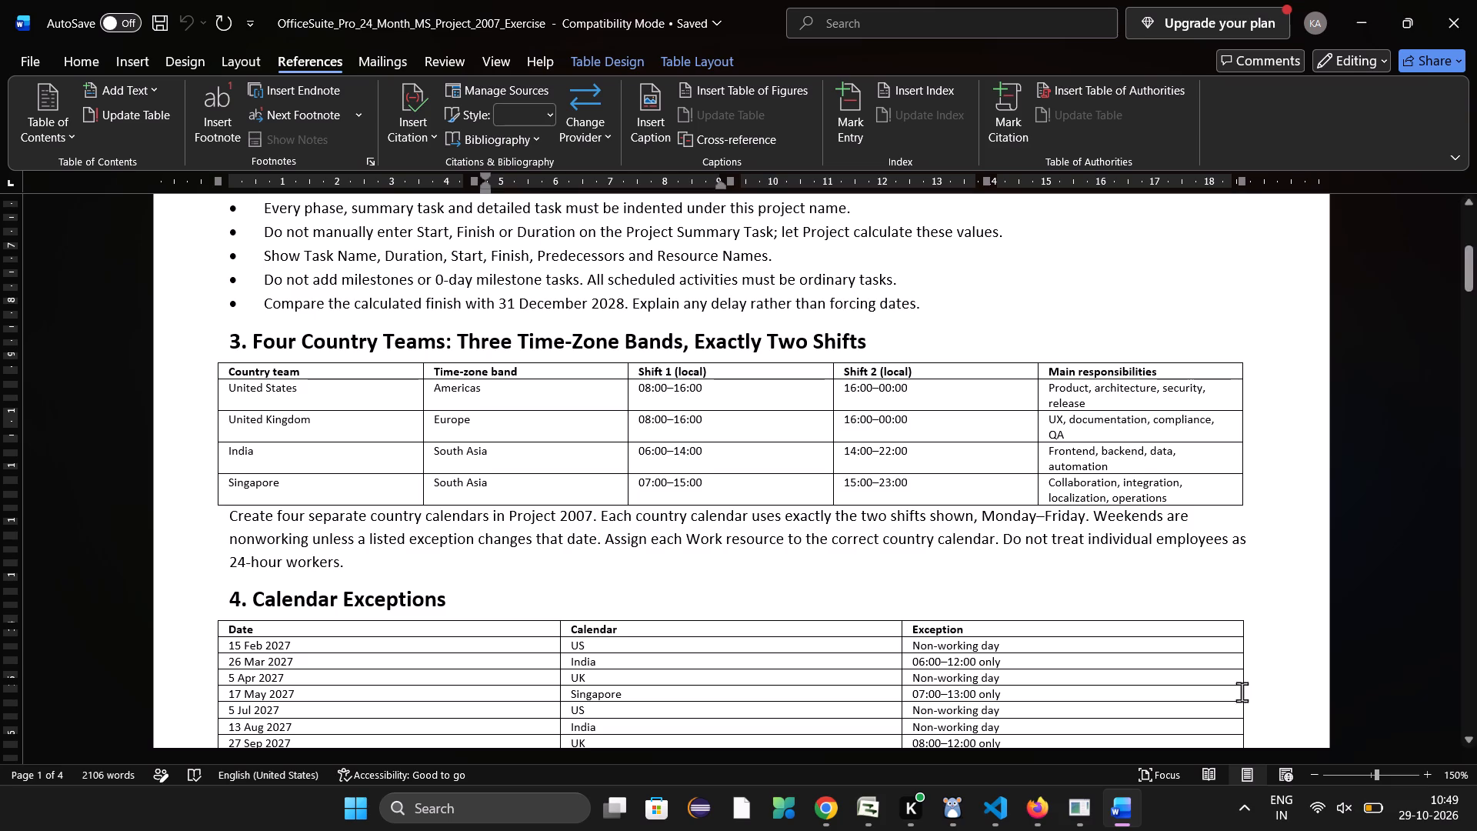
left_click(875, 812)
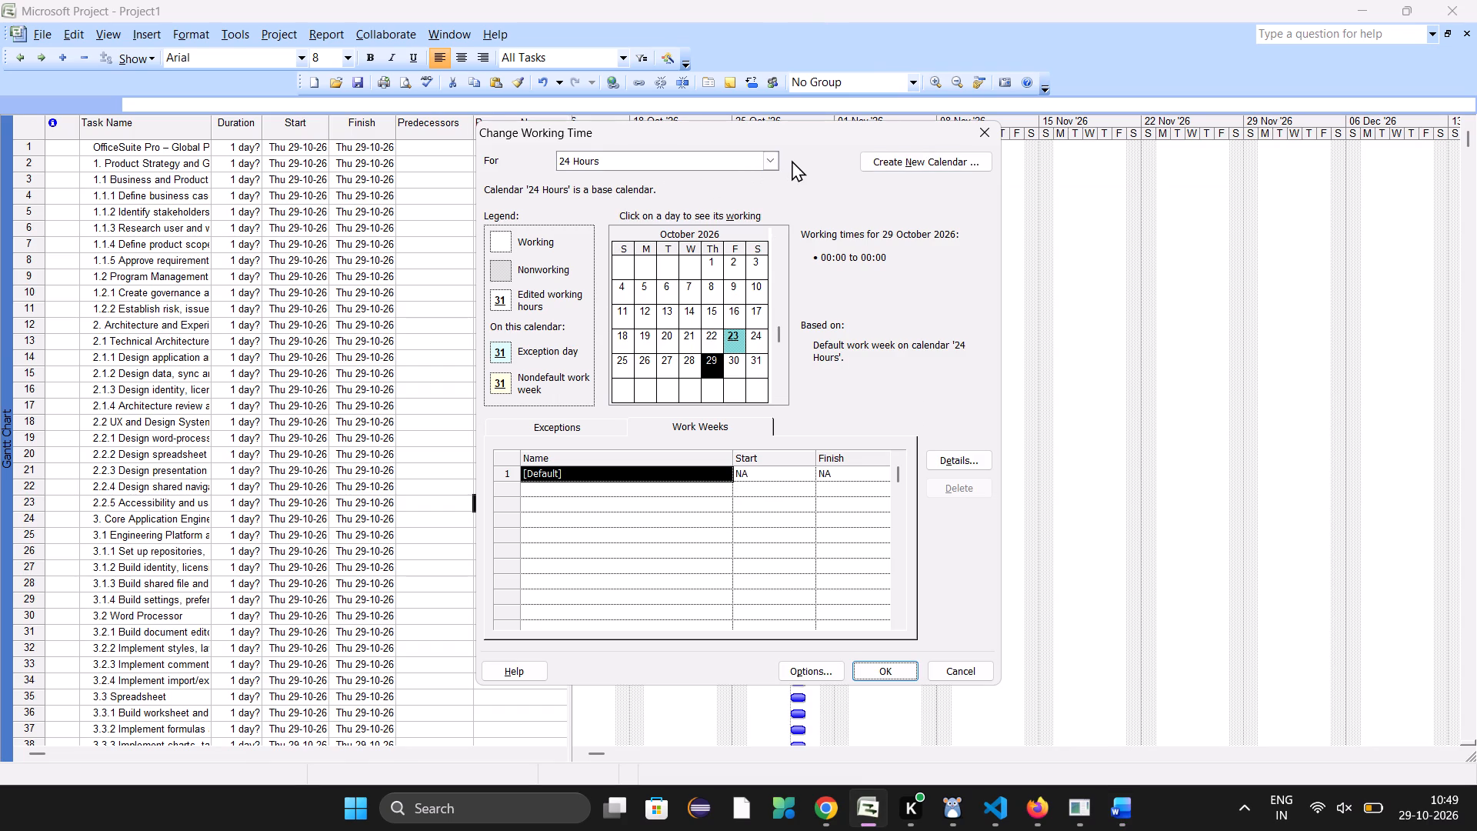
left_click(931, 171)
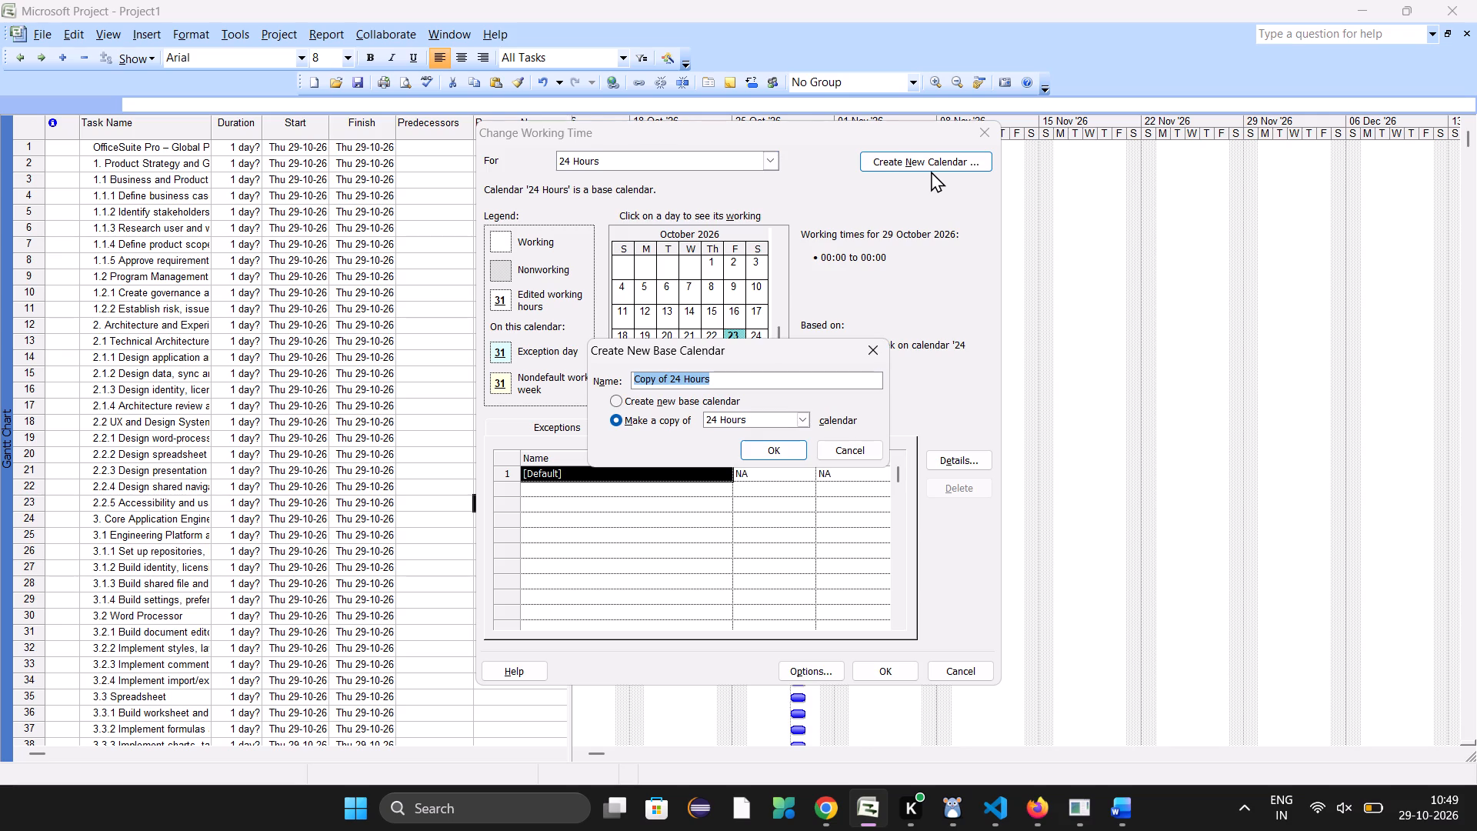
left_click(610, 403)
left_click(617, 422)
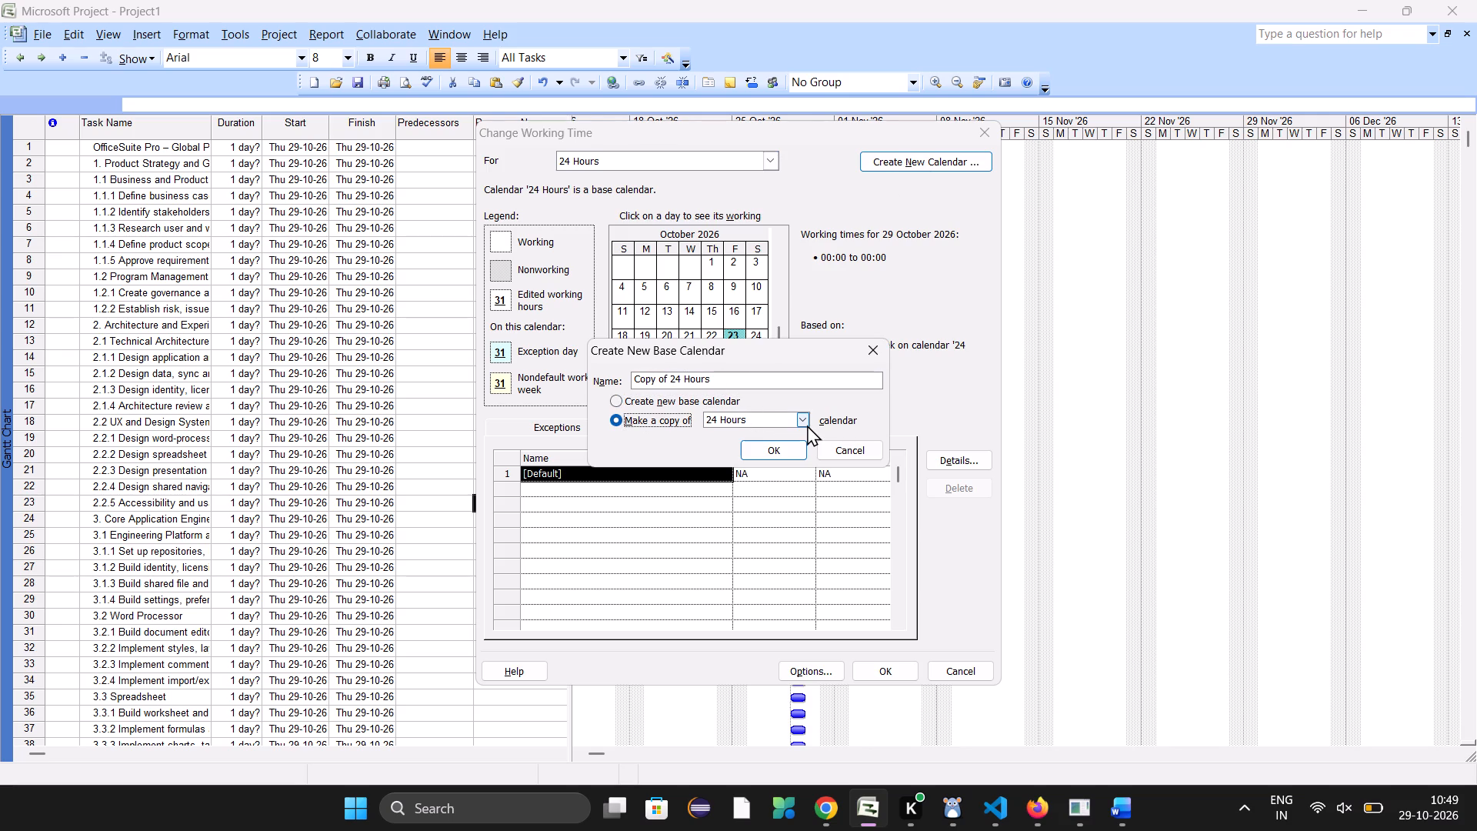
left_click(786, 451)
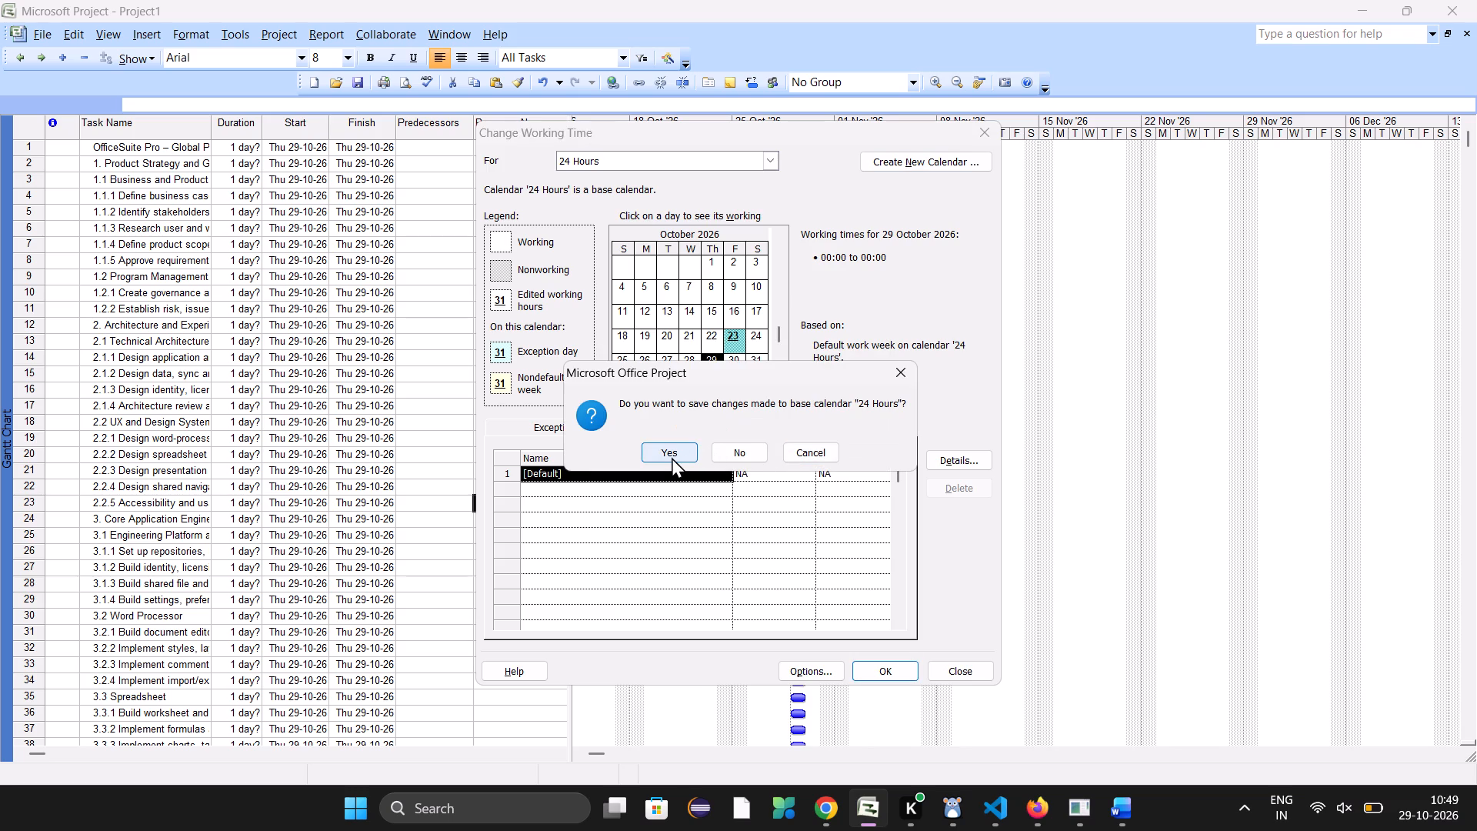
left_click(672, 457)
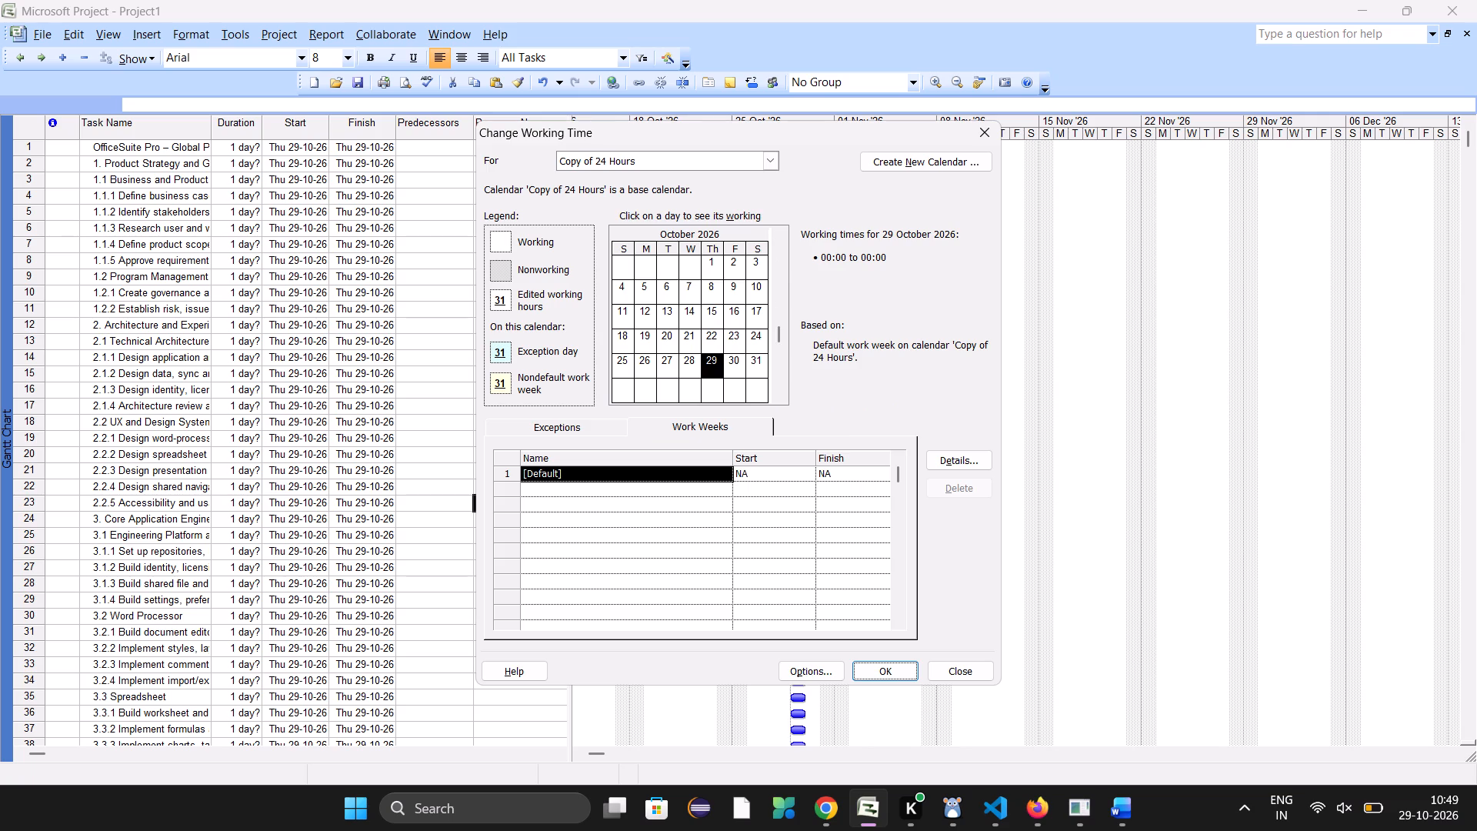
Open the calendar options for Copy of 24 Hours and set the hours per day to 24.
left_click(701, 427)
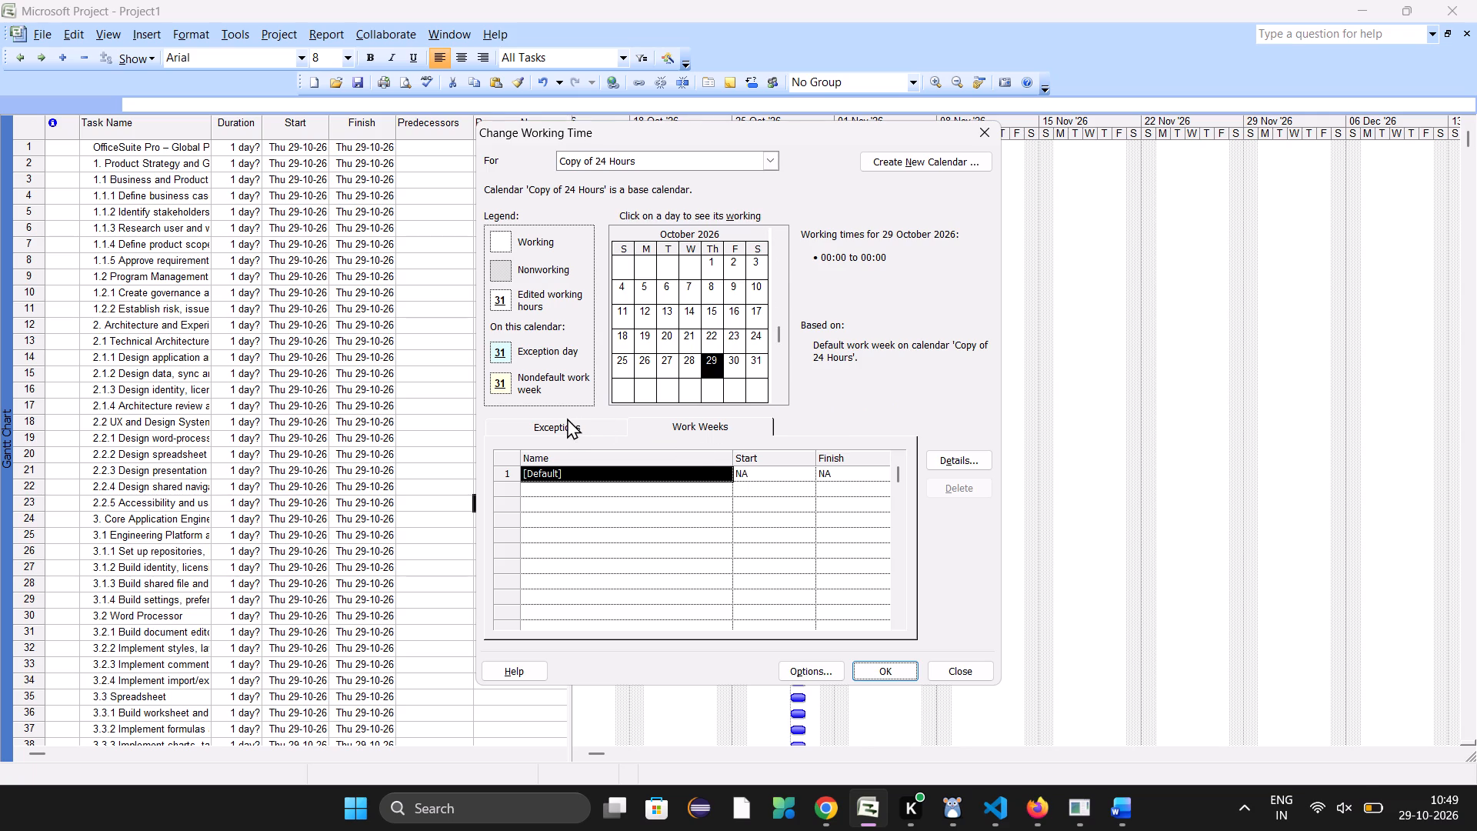
left_click(564, 418)
left_click(690, 417)
left_click(827, 675)
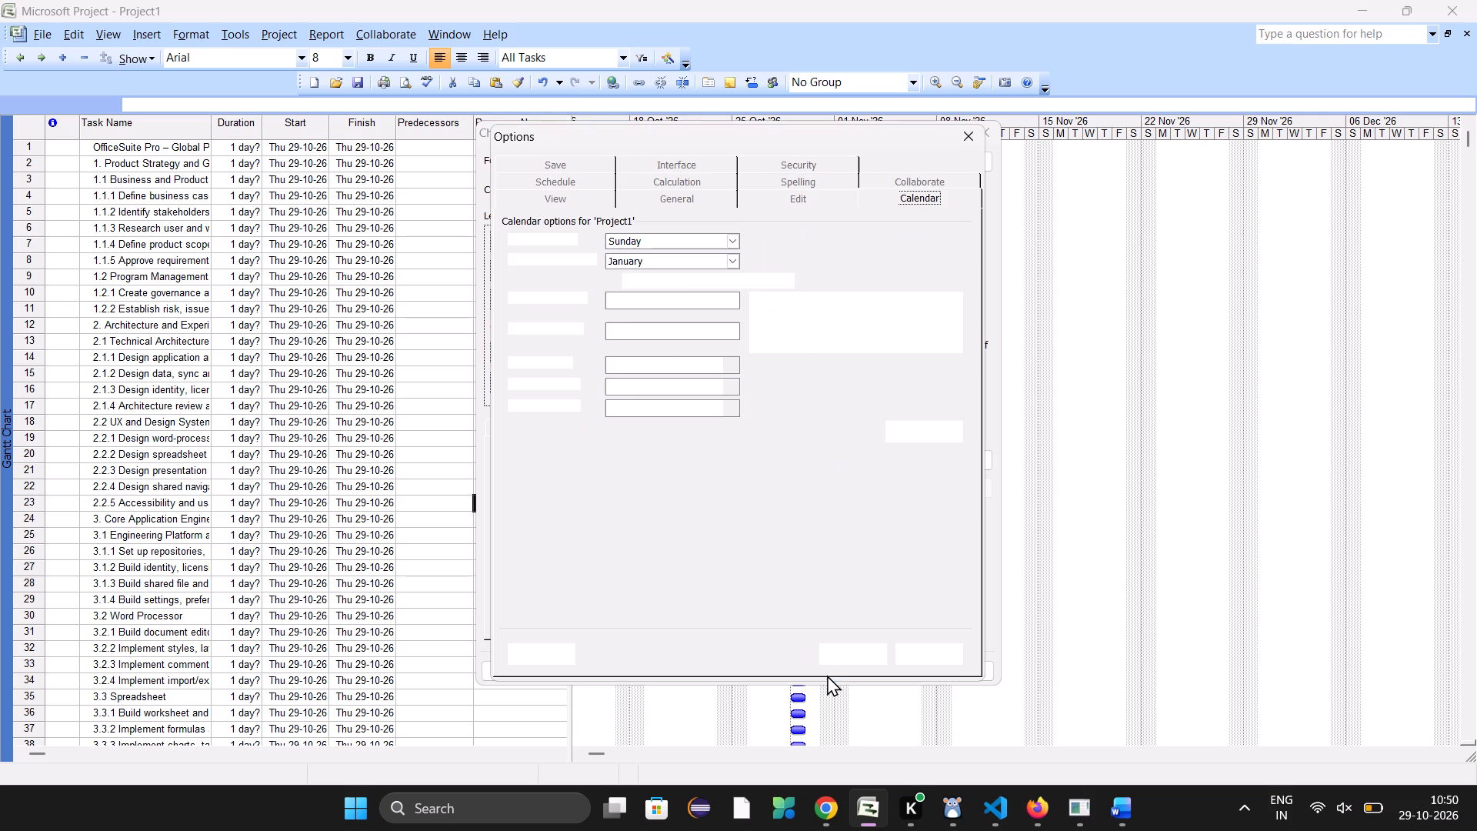
left_click(682, 299)
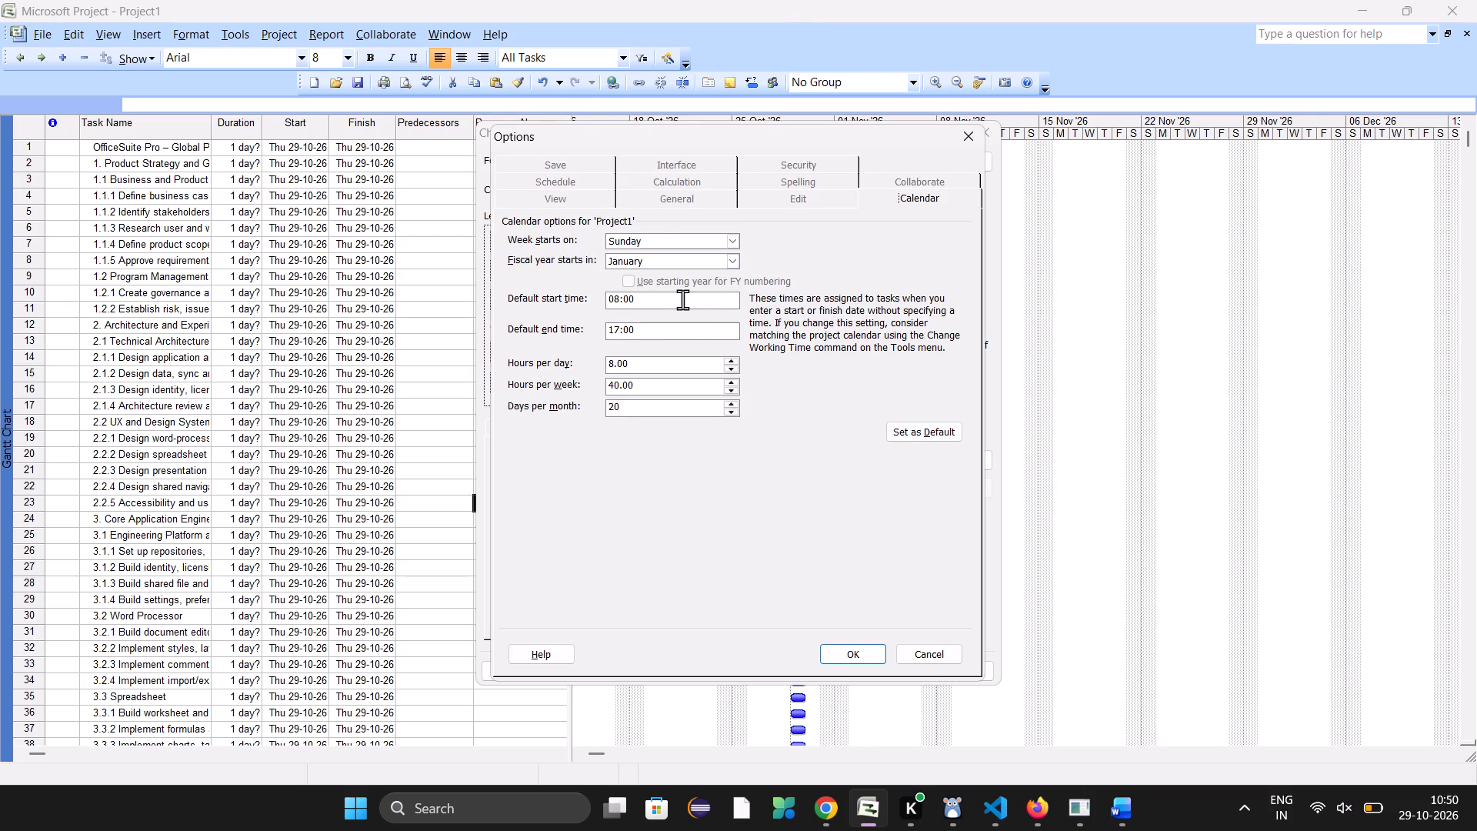
left_click(707, 367)
key("BackSpace")
key("BackSpace")
key("BackSpace")
key("BackSpace")
key("BackSpace")
type("24")
Clear the hours per week value and set the days per month to 30.
left_click(682, 388)
key("BackSpace")
key("BackSpace")
key("BackSpace")
key("BackSpace")
key("BackSpace")
key("BackSpace")
key("BackSpace")
key("BackSpace")
key("BackSpace")
key("BackSpace")
key("BackSpace")
key("BackSpace")
key("BackSpace")
key("BackSpace")
key("BackSpace")
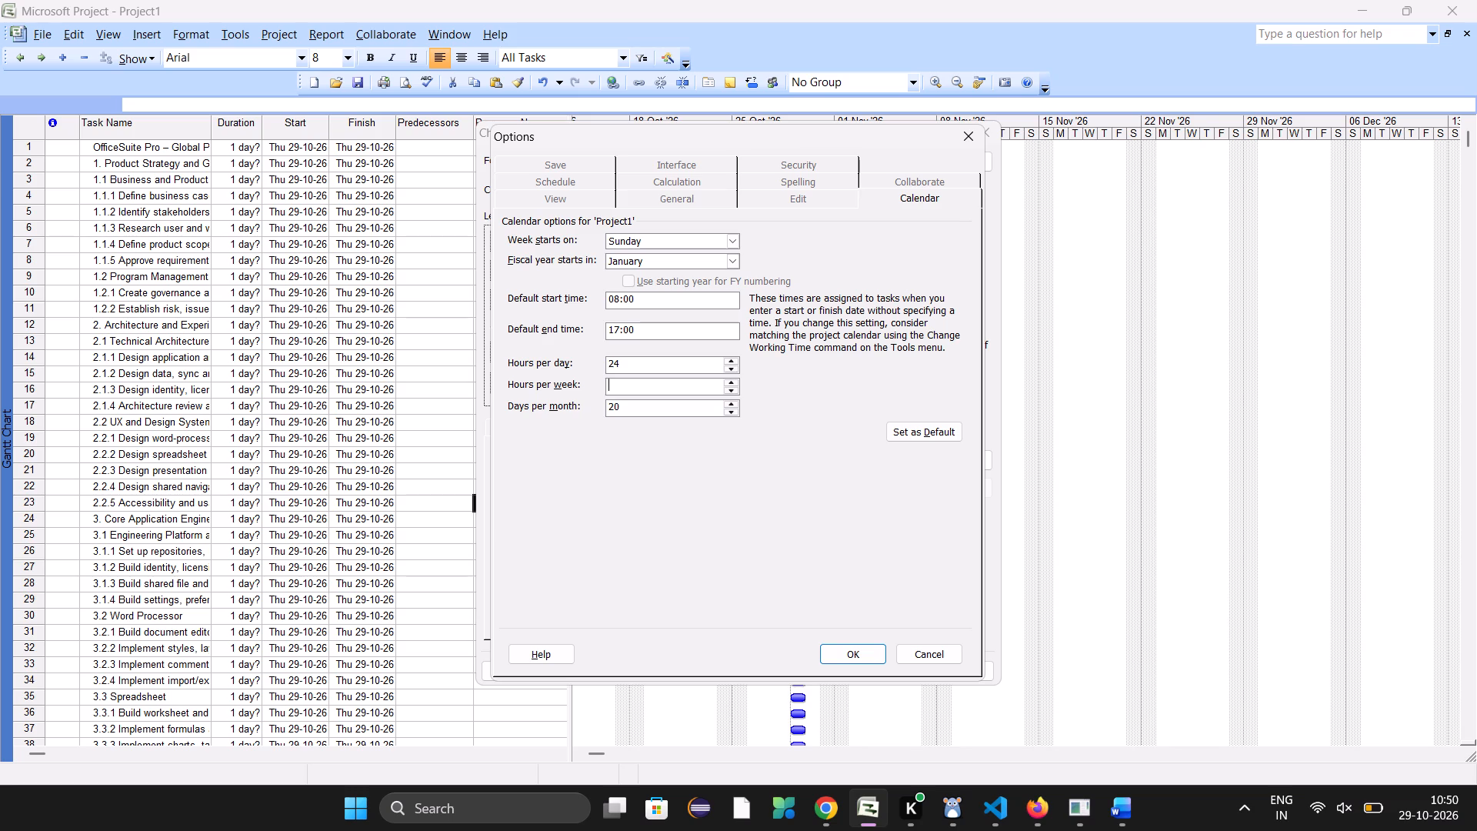
left_click(664, 412)
key("BackSpace")
key("BackSpace")
key("BackSpace")
type("30")
Set the hours per week to 168 and apply the calendar options, glancing at the Word exercise's shift table.
left_click(667, 389)
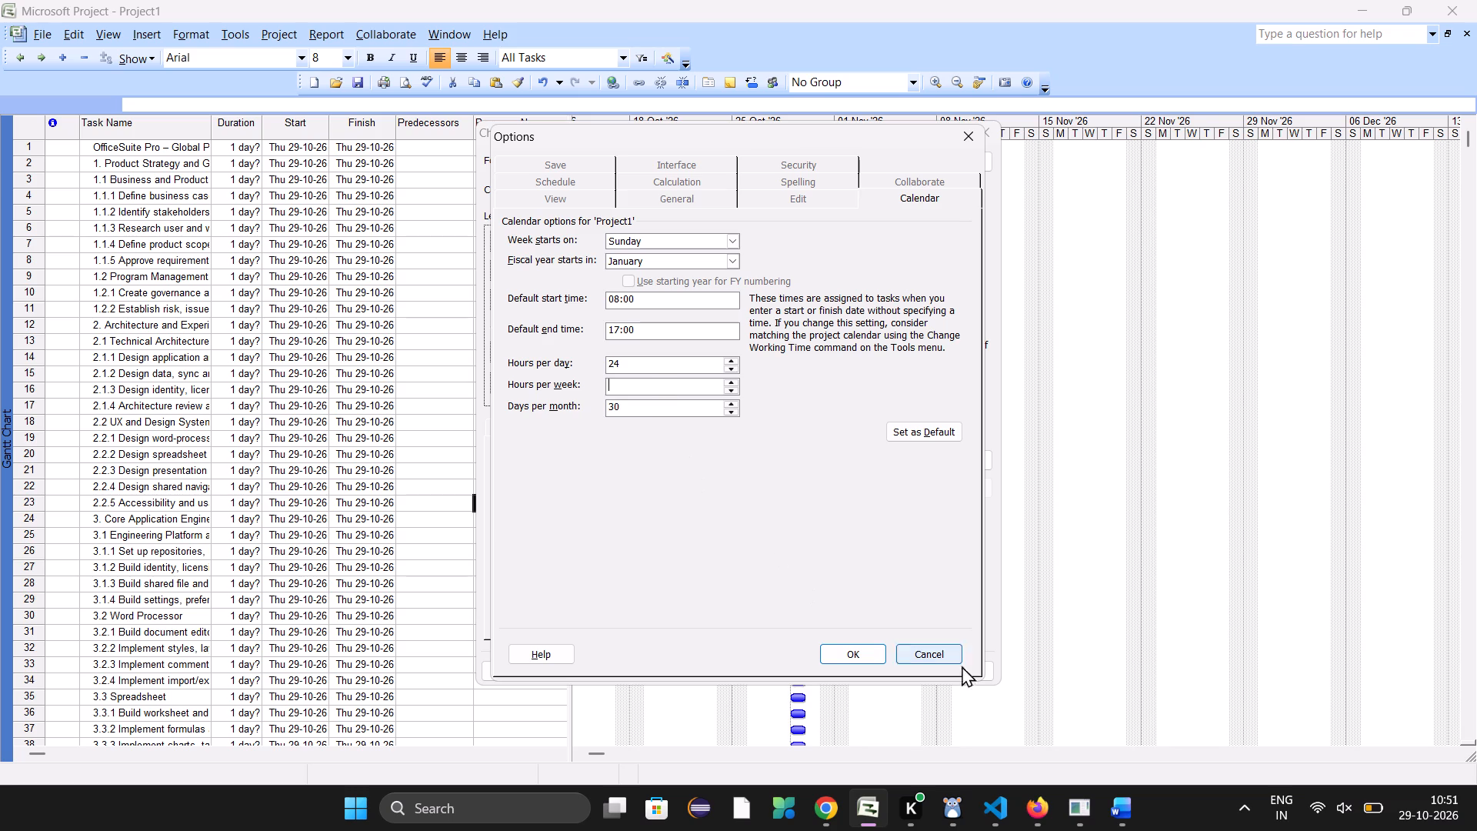
left_click(1125, 816)
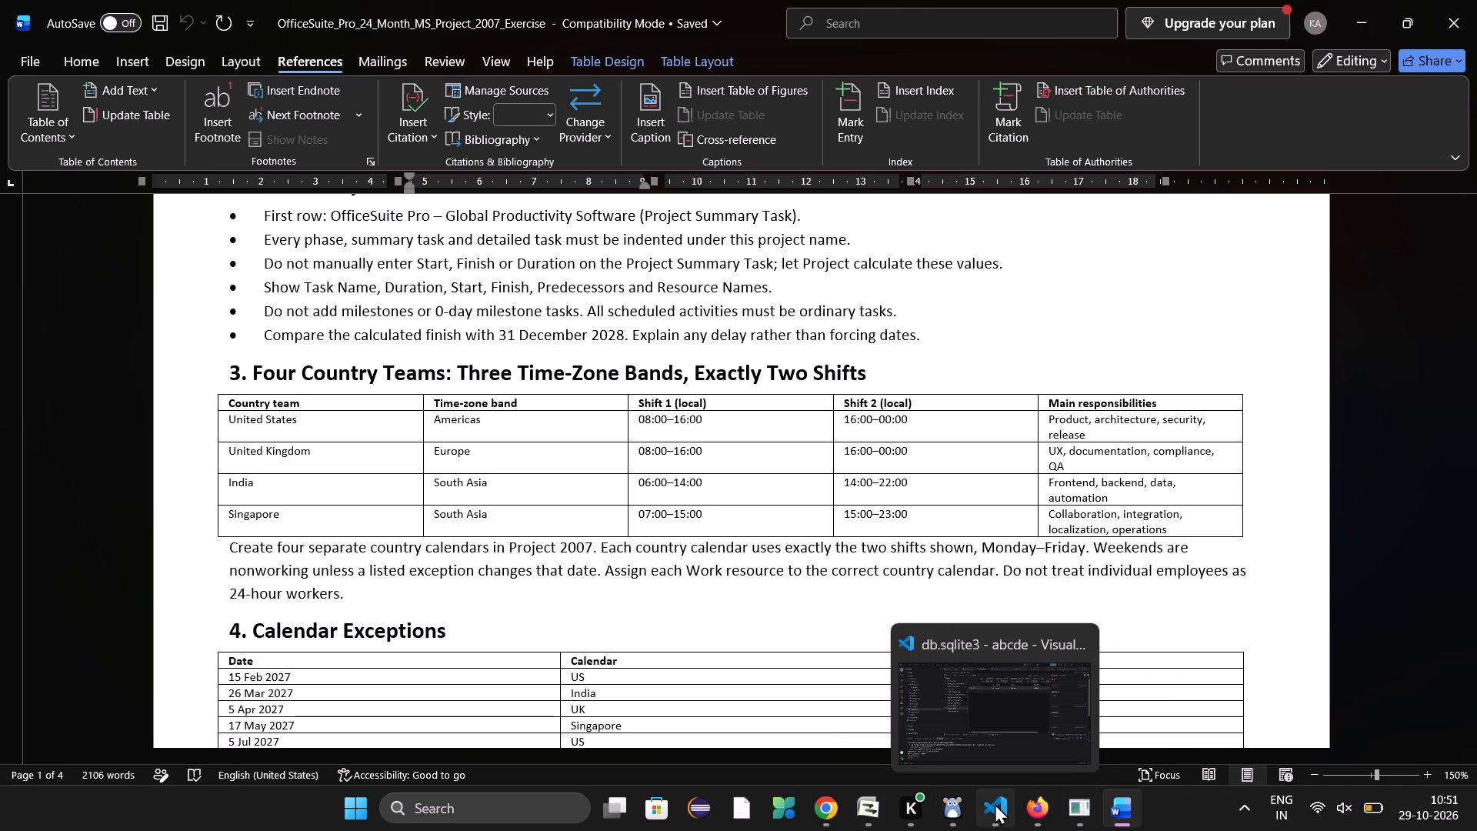
left_click(873, 804)
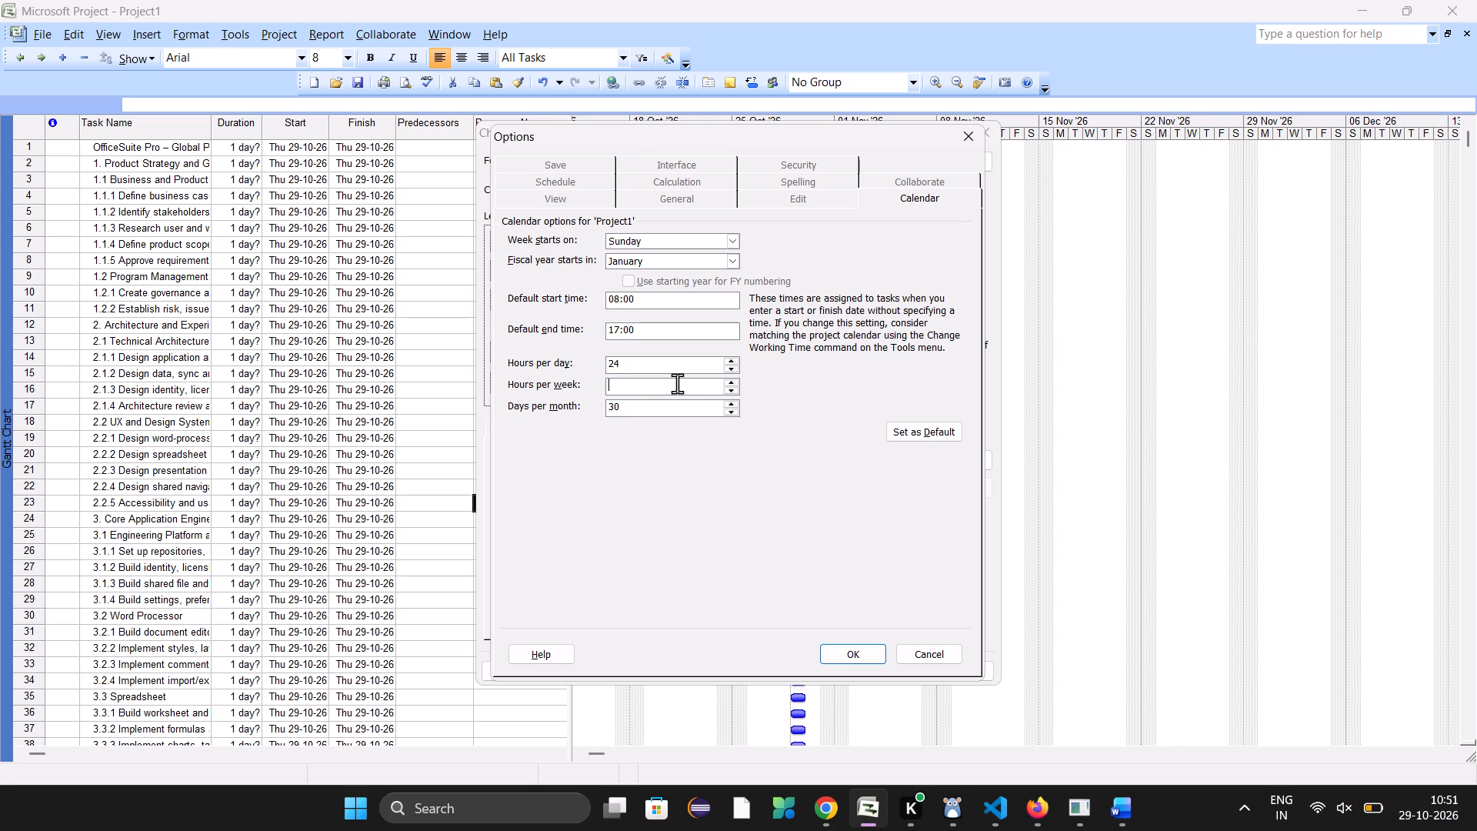
key("1")
key("6")
key("8")
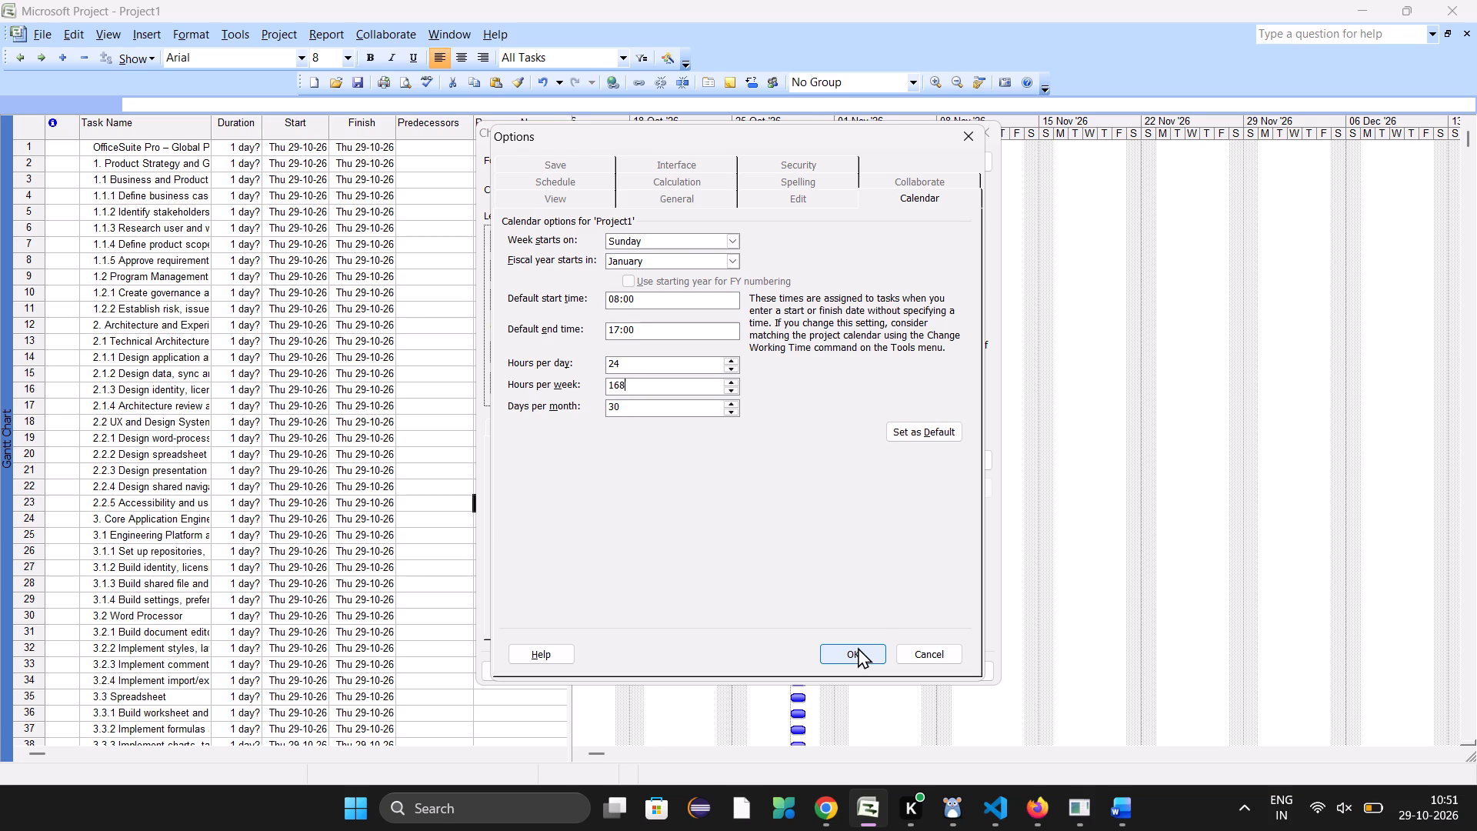
left_click(858, 647)
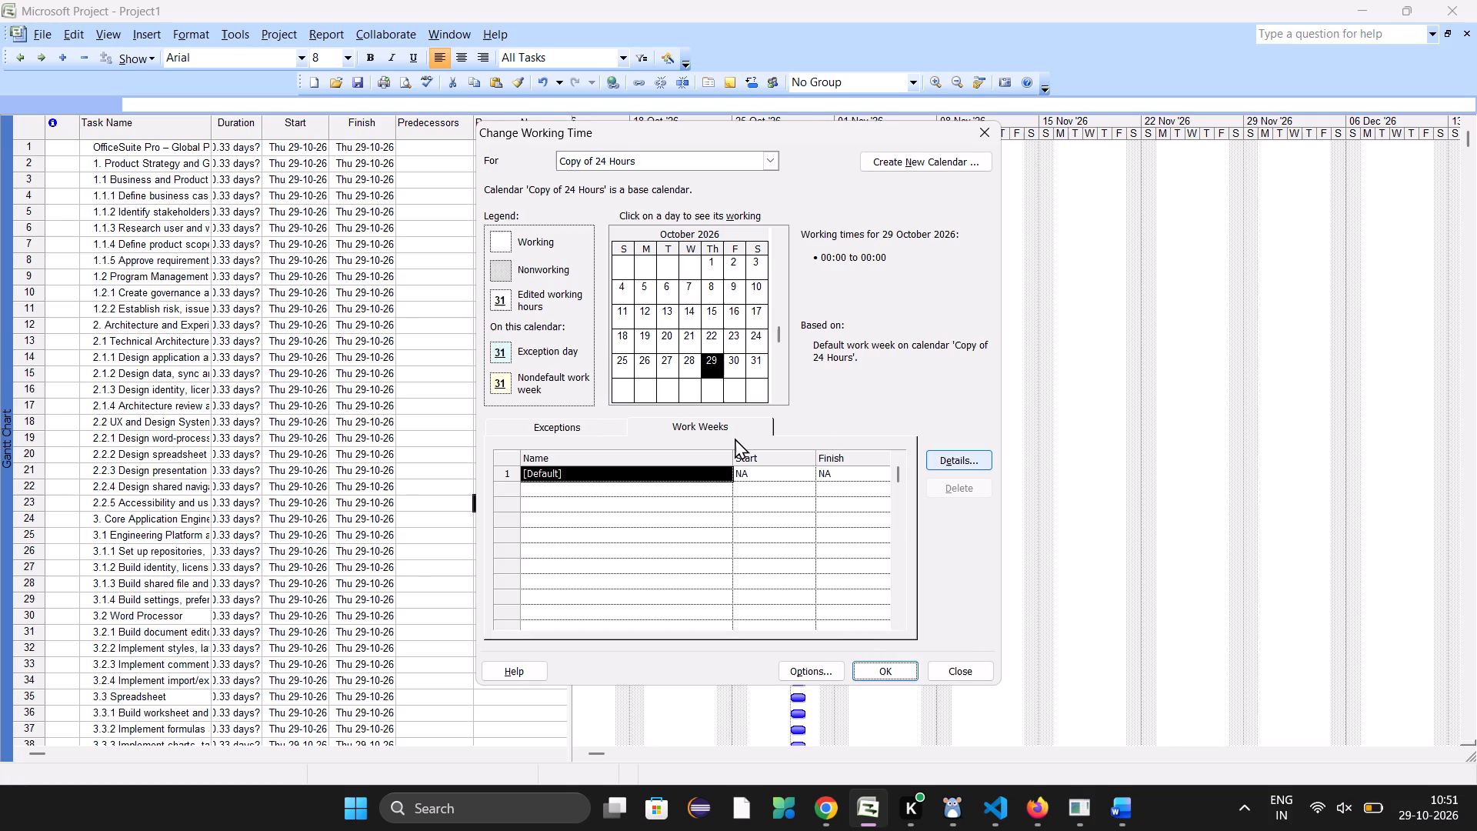
Select the 24 Hours calendar and open the hours per week value in its calendar options for editing.
scroll(310, 570, "down", 2)
scroll(310, 570, "up", 1)
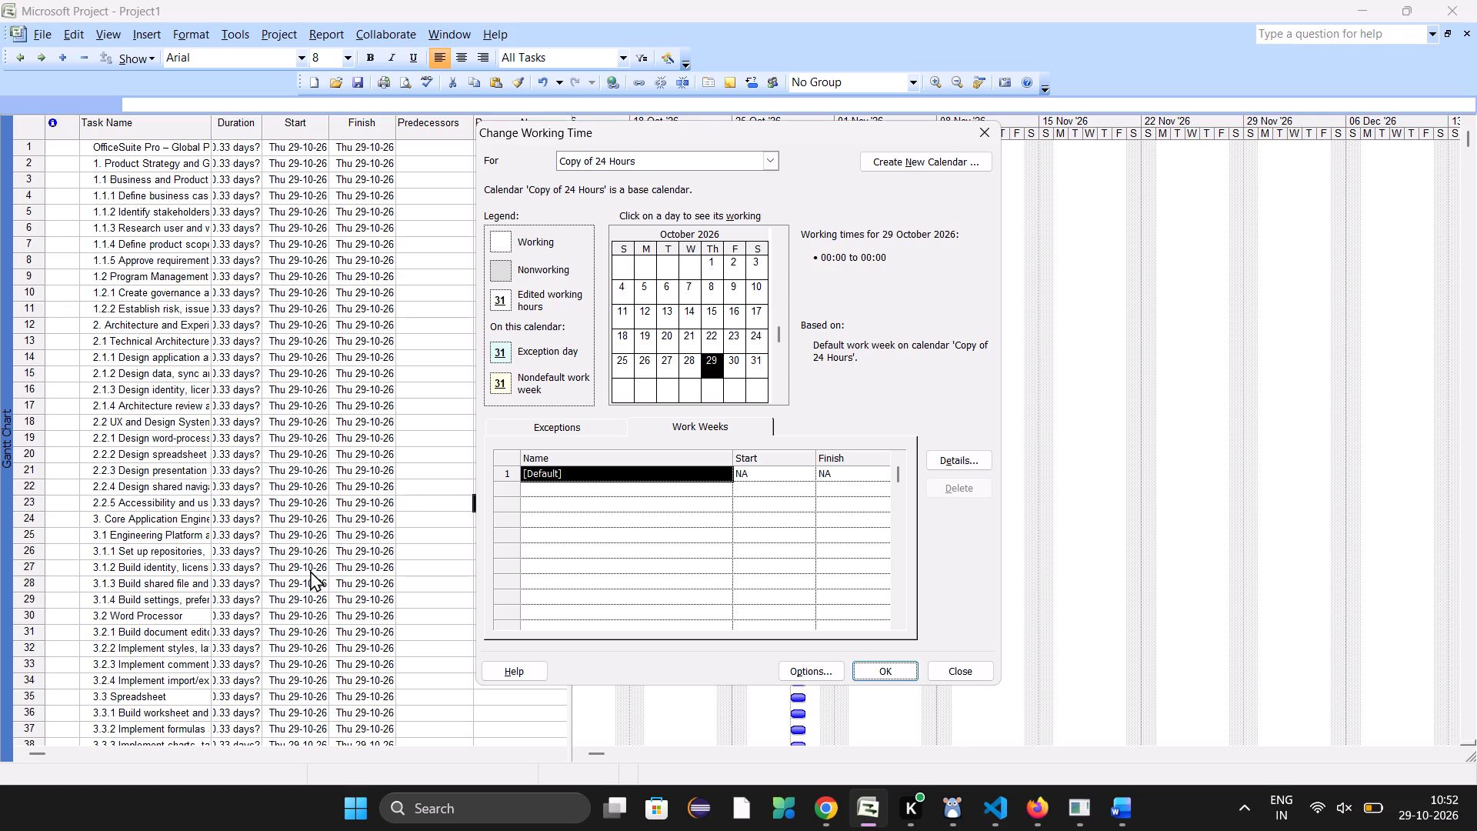
left_click(769, 154)
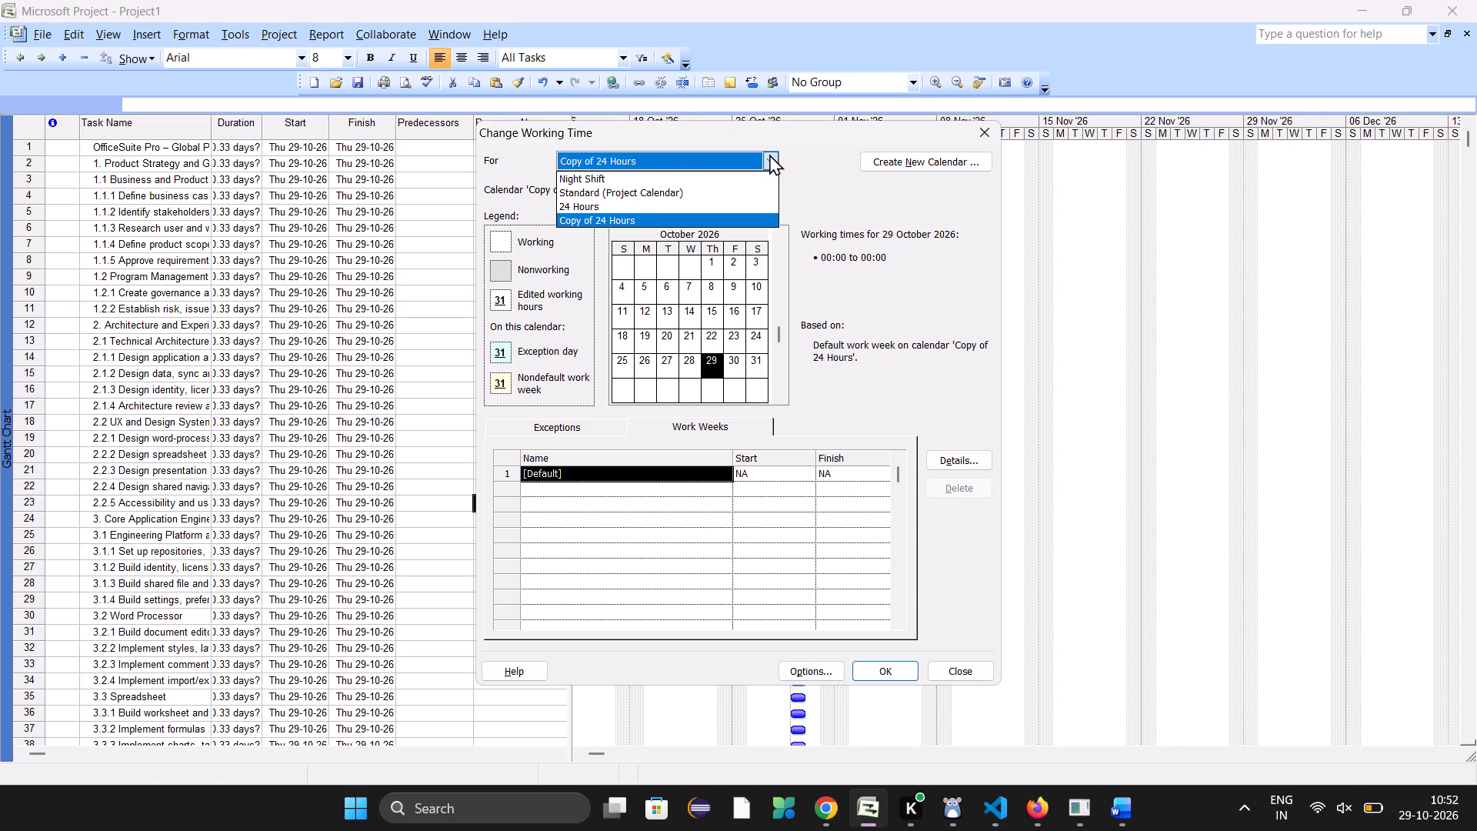
left_click(674, 203)
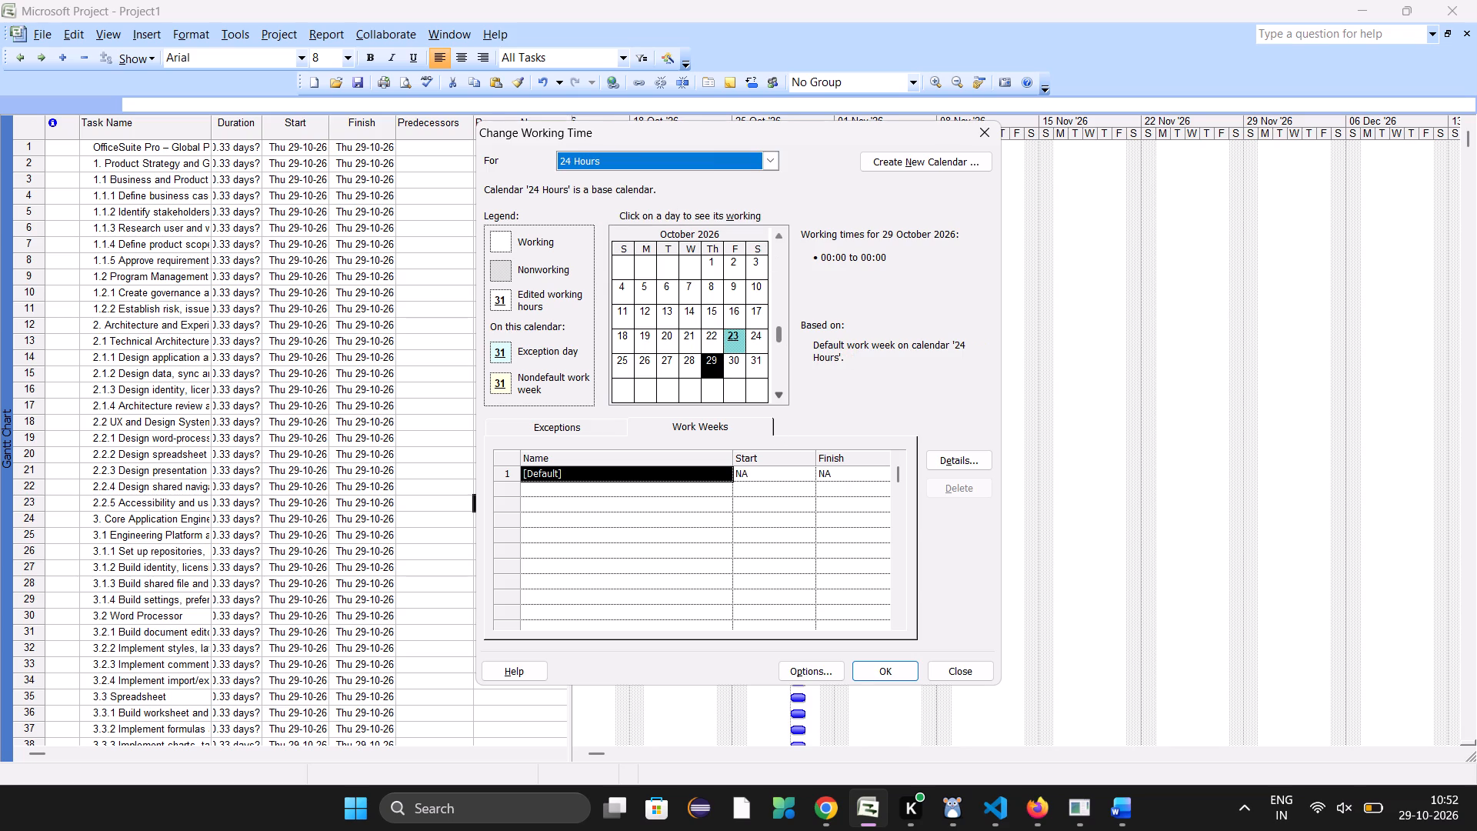
left_click(822, 679)
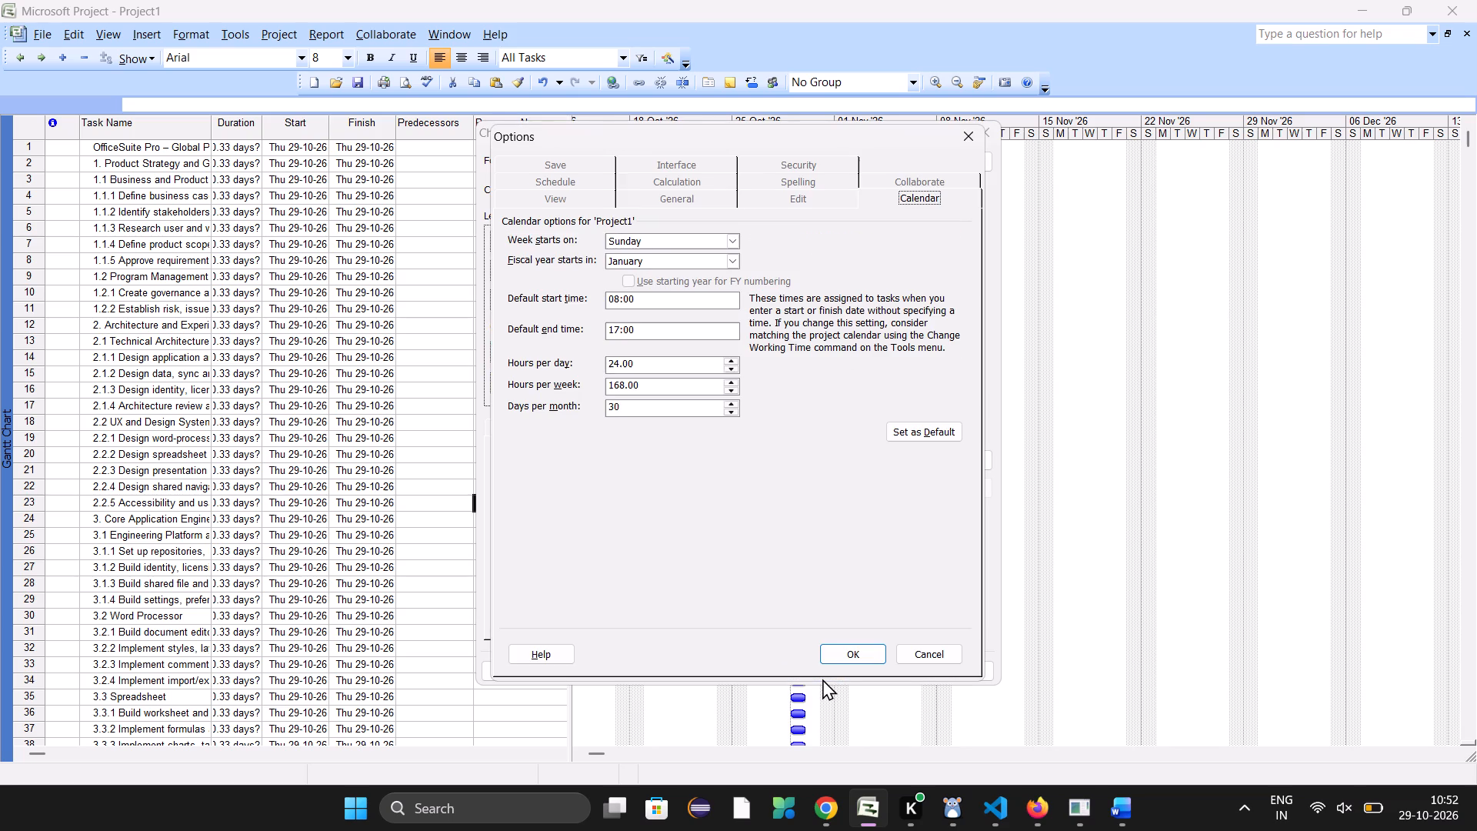
left_click(678, 392)
key("BackSpace")
Switch to Visual Studio Code and start its pending update.
left_click(1003, 802)
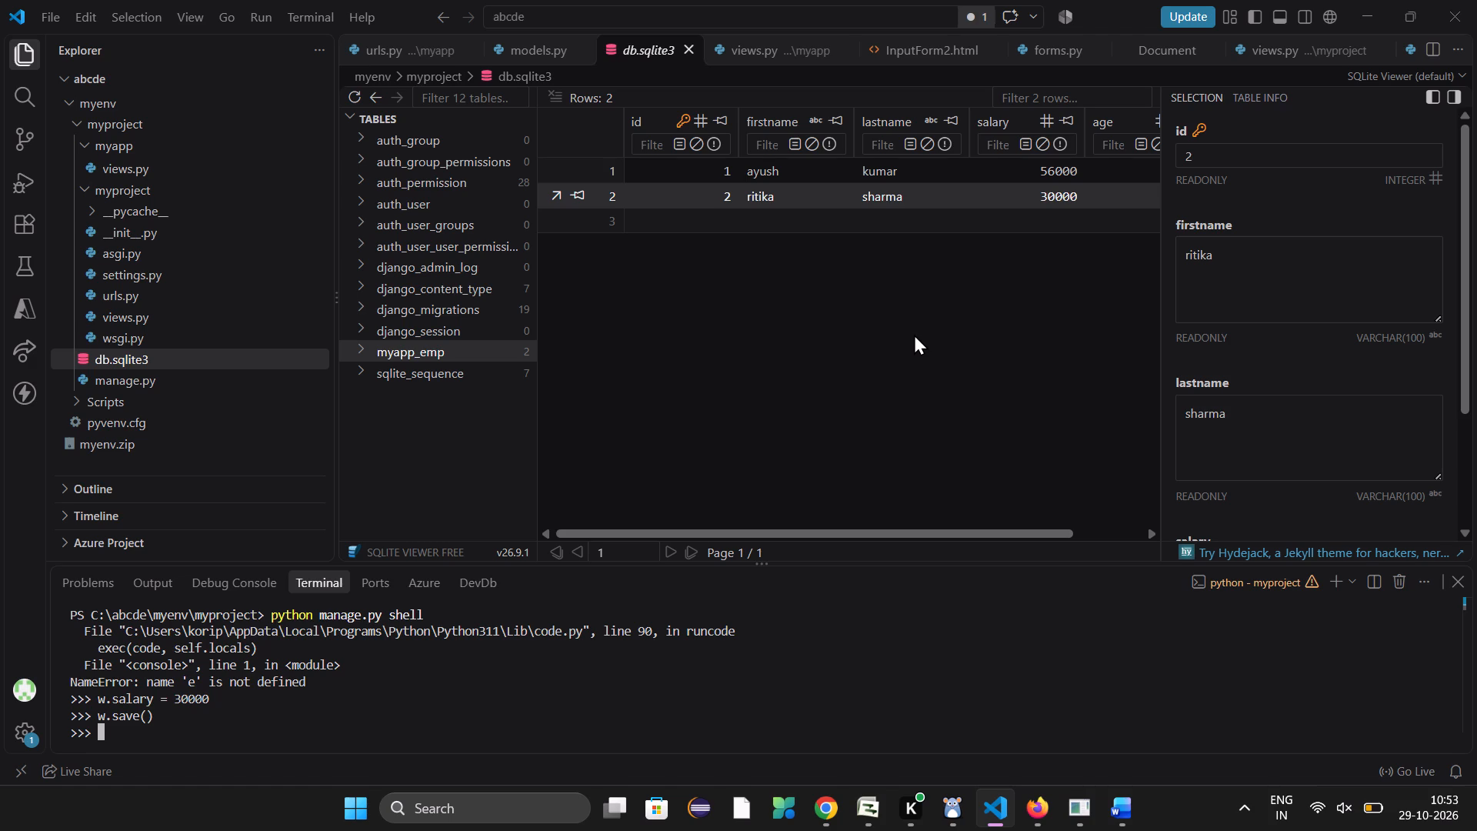
left_click(1188, 8)
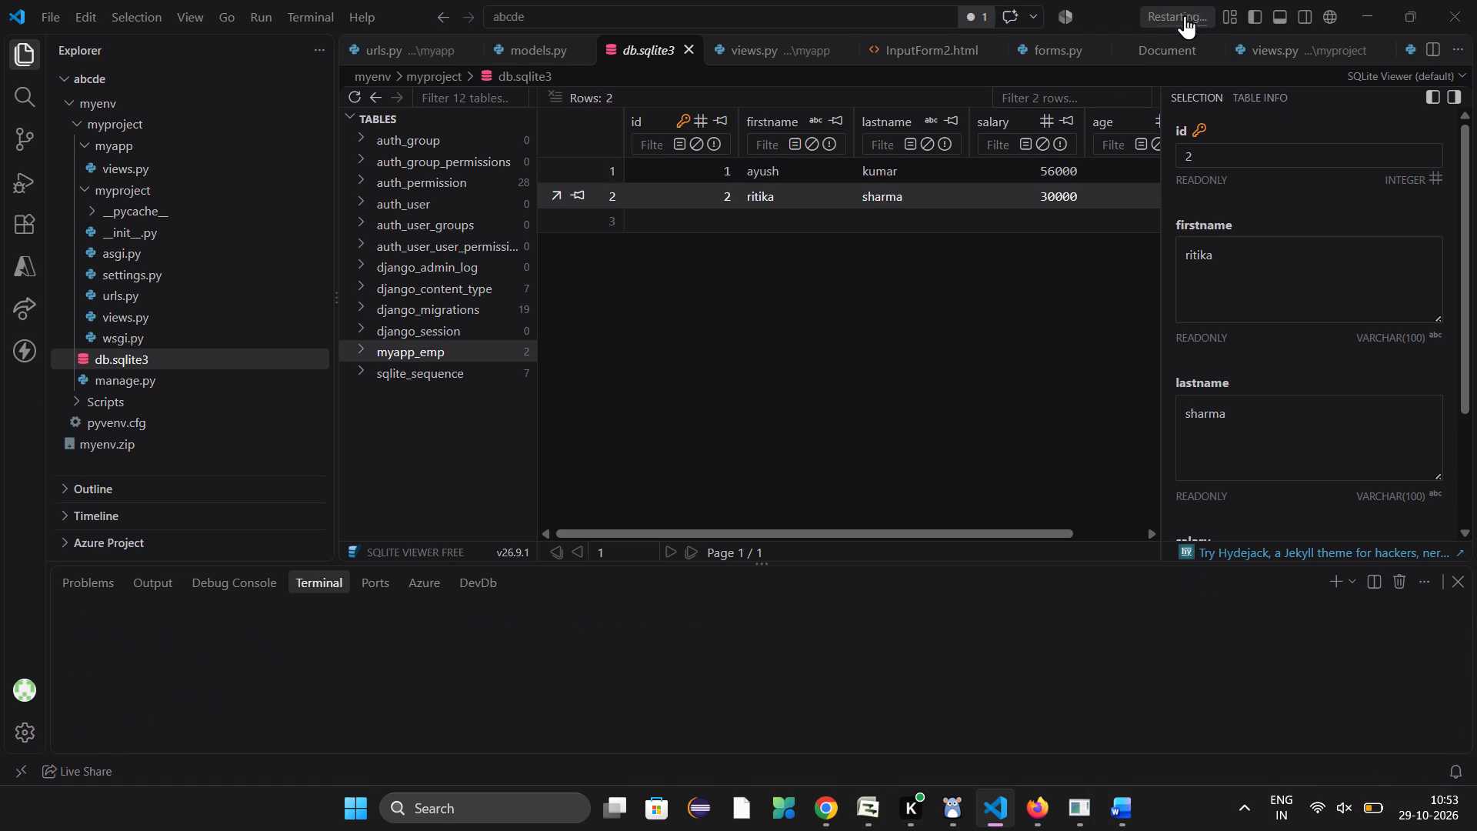
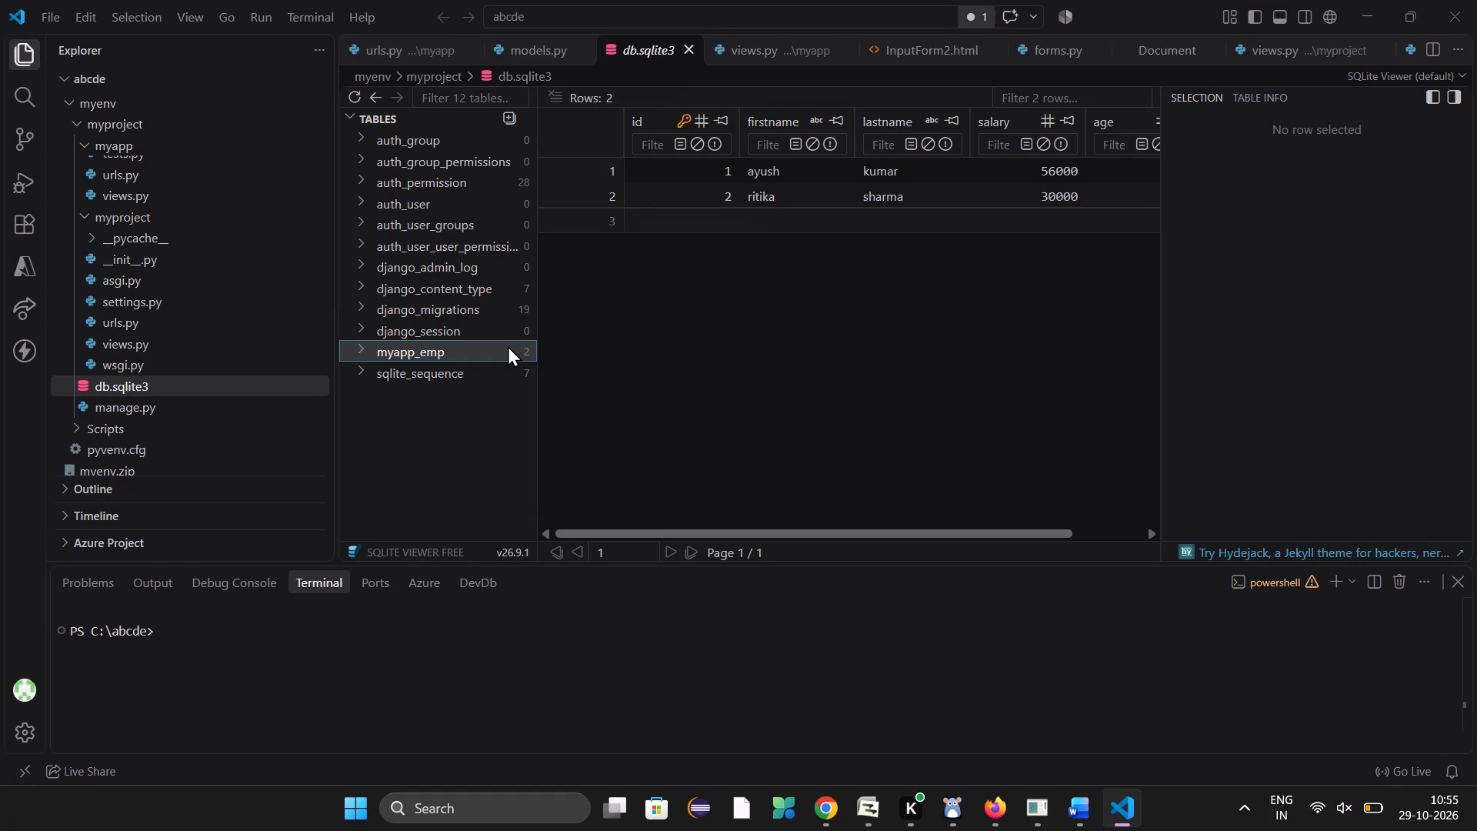
Switch back to Microsoft Project and cancel the open calendar options, returning to the Change Working Time dialog.
left_click_drag(508, 345, 850, 800)
left_click(875, 817)
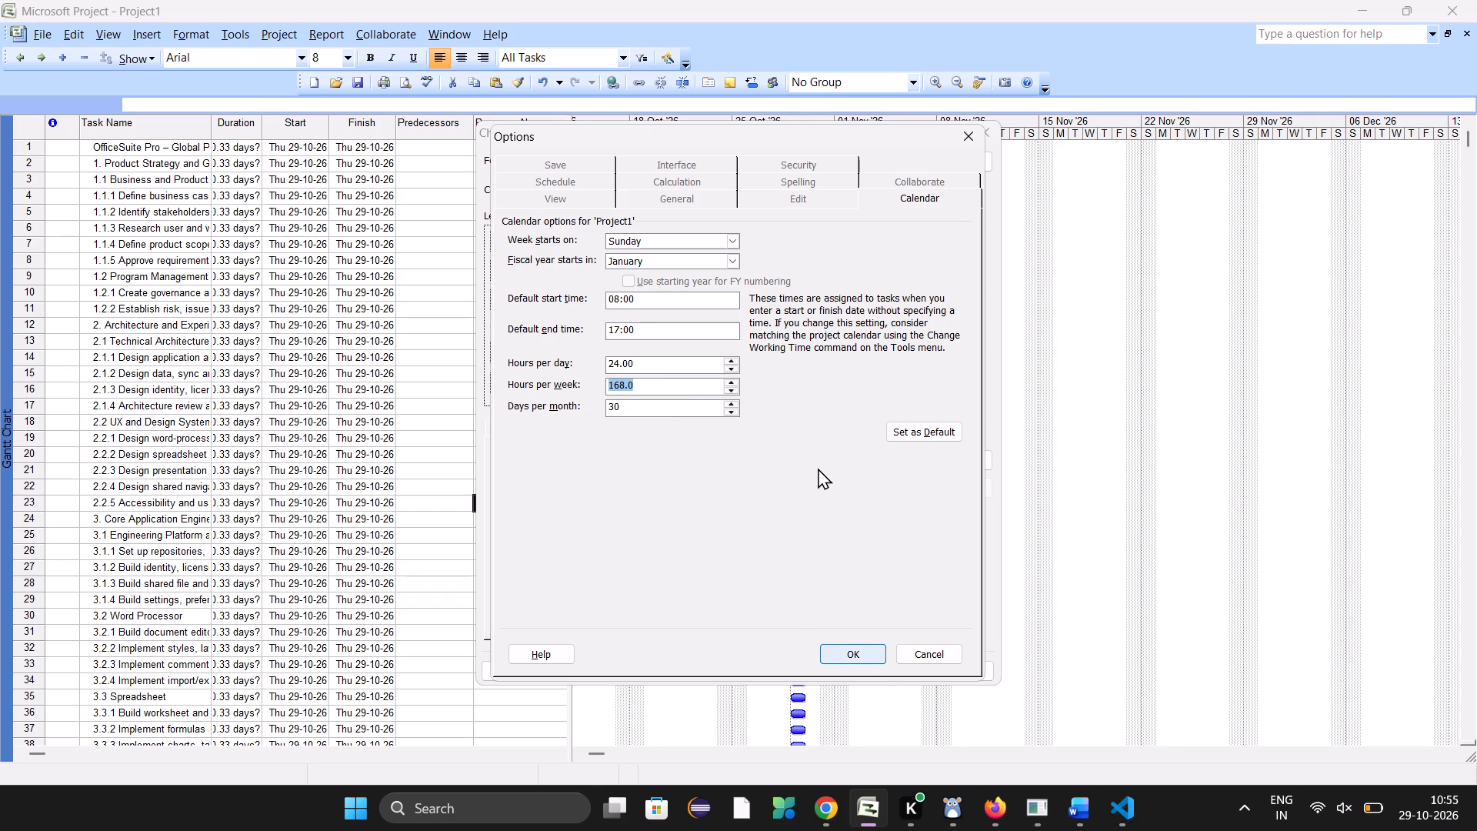
left_click(939, 649)
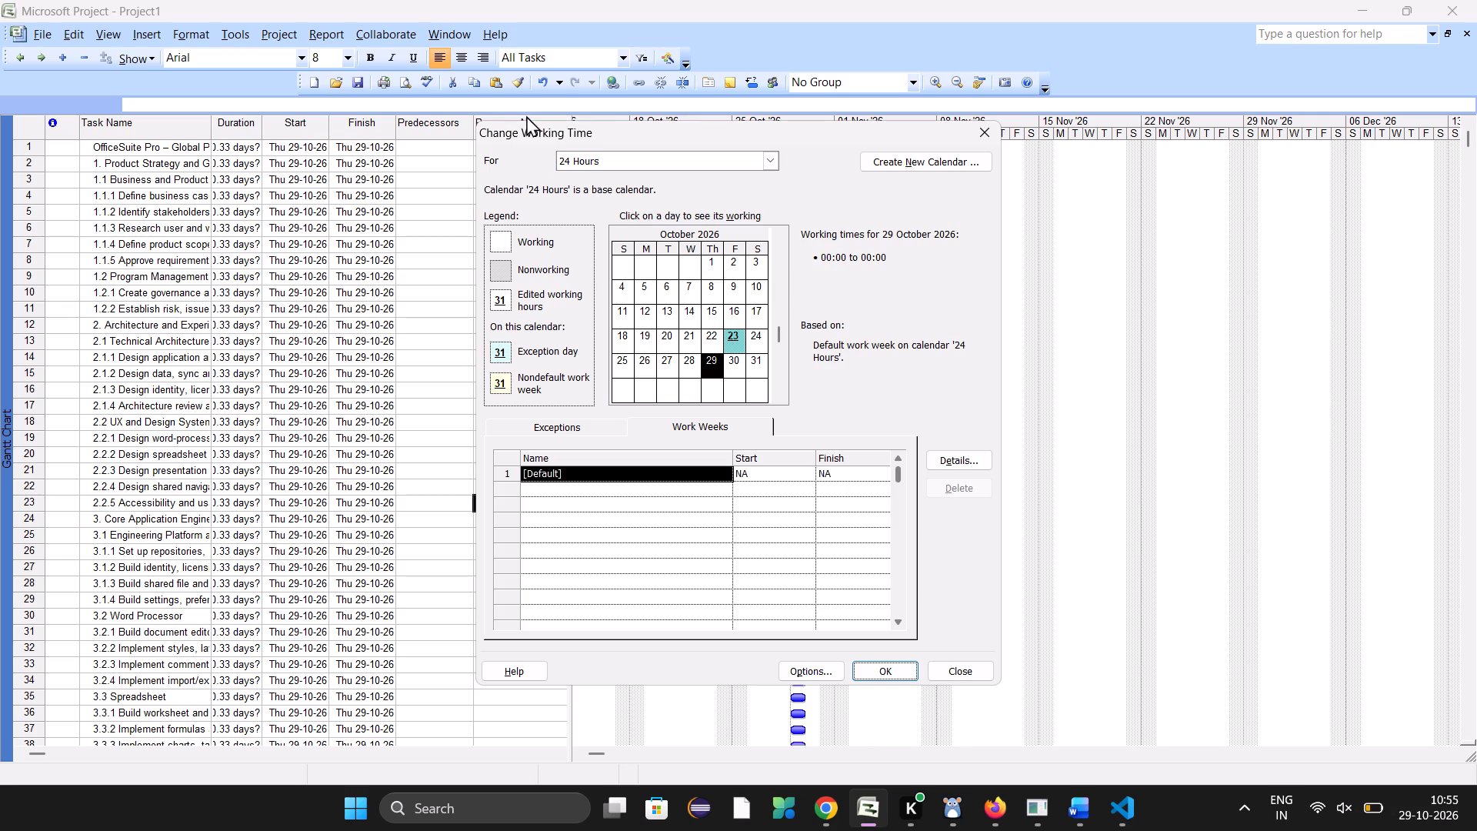
left_click(437, 165)
left_click(120, 31)
Create a new base calendar named Calendar 2 as a copy of the 24 Hours calendar.
left_click(886, 158)
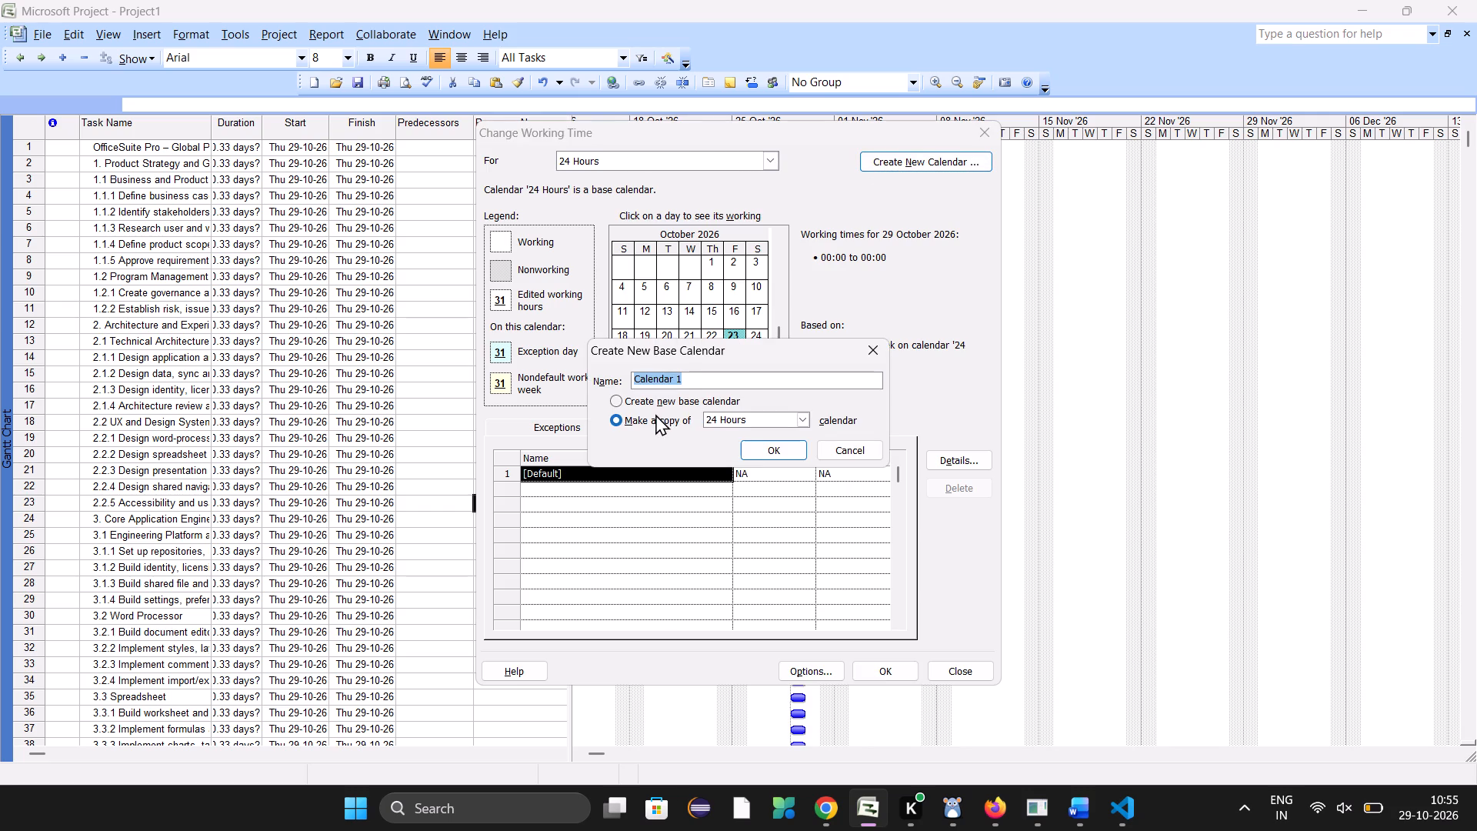
left_click(617, 403)
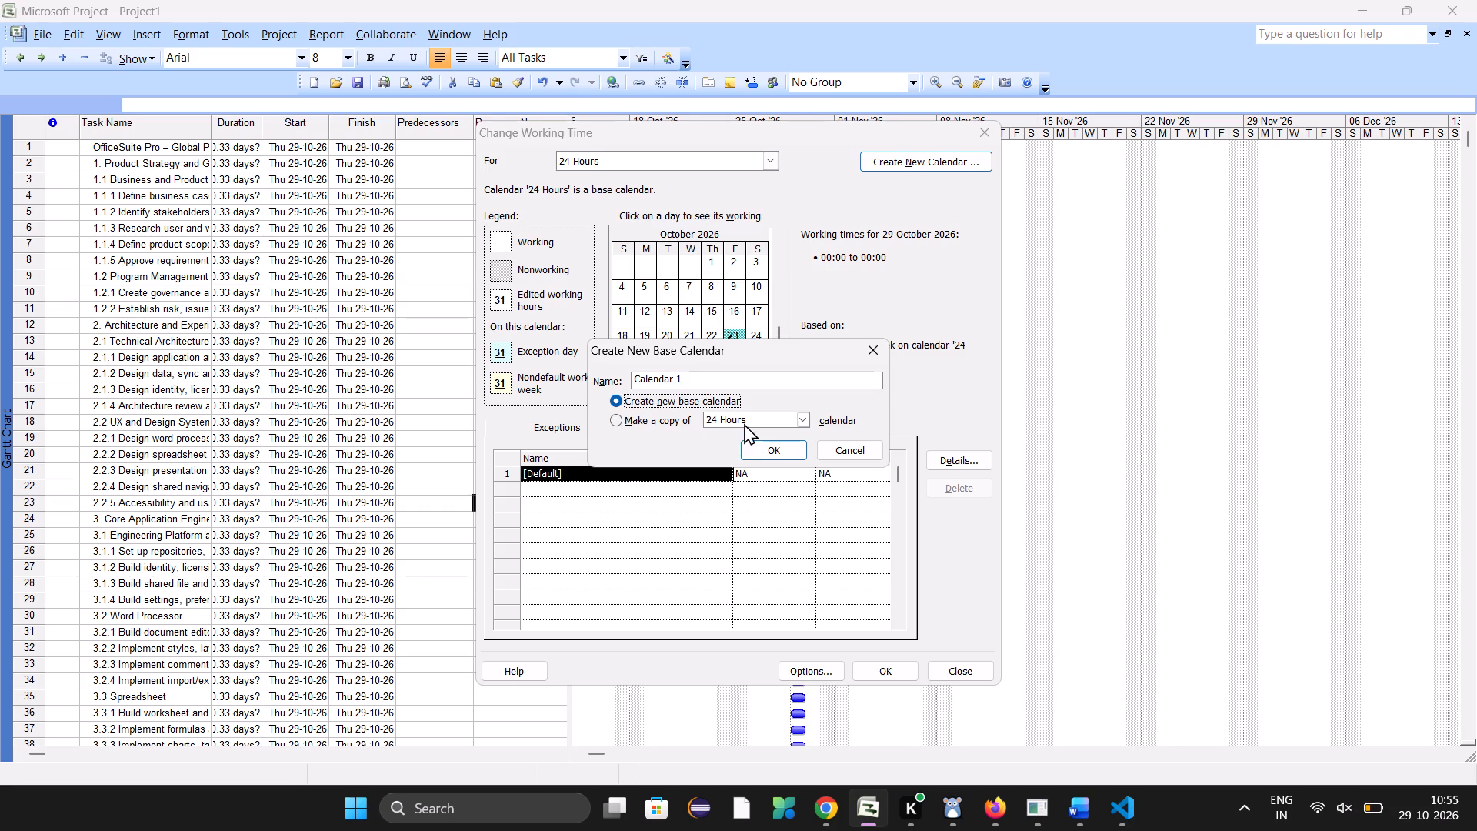
left_click(735, 388)
left_click(617, 425)
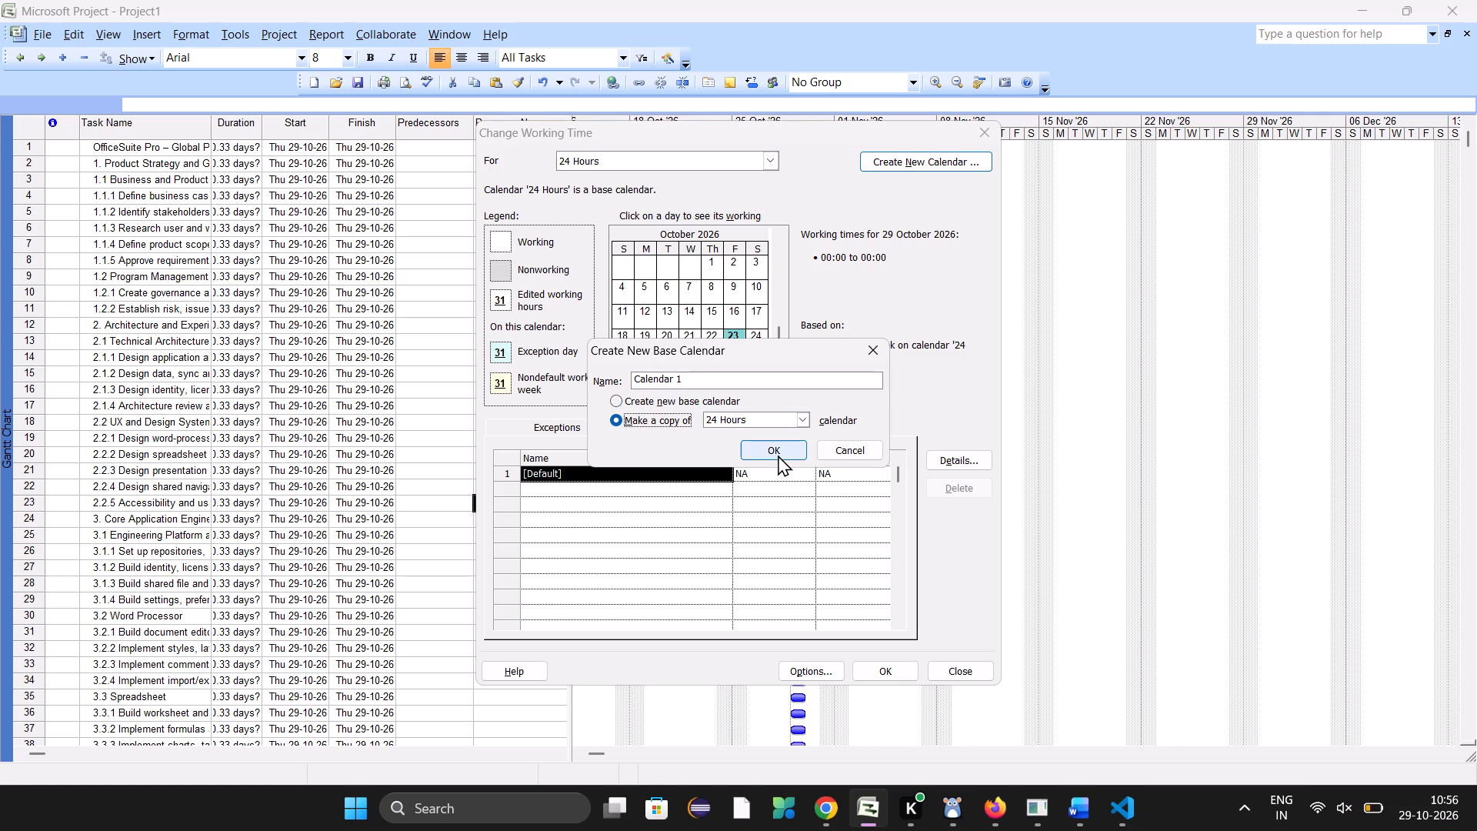
left_click(730, 382)
key("BackSpace")
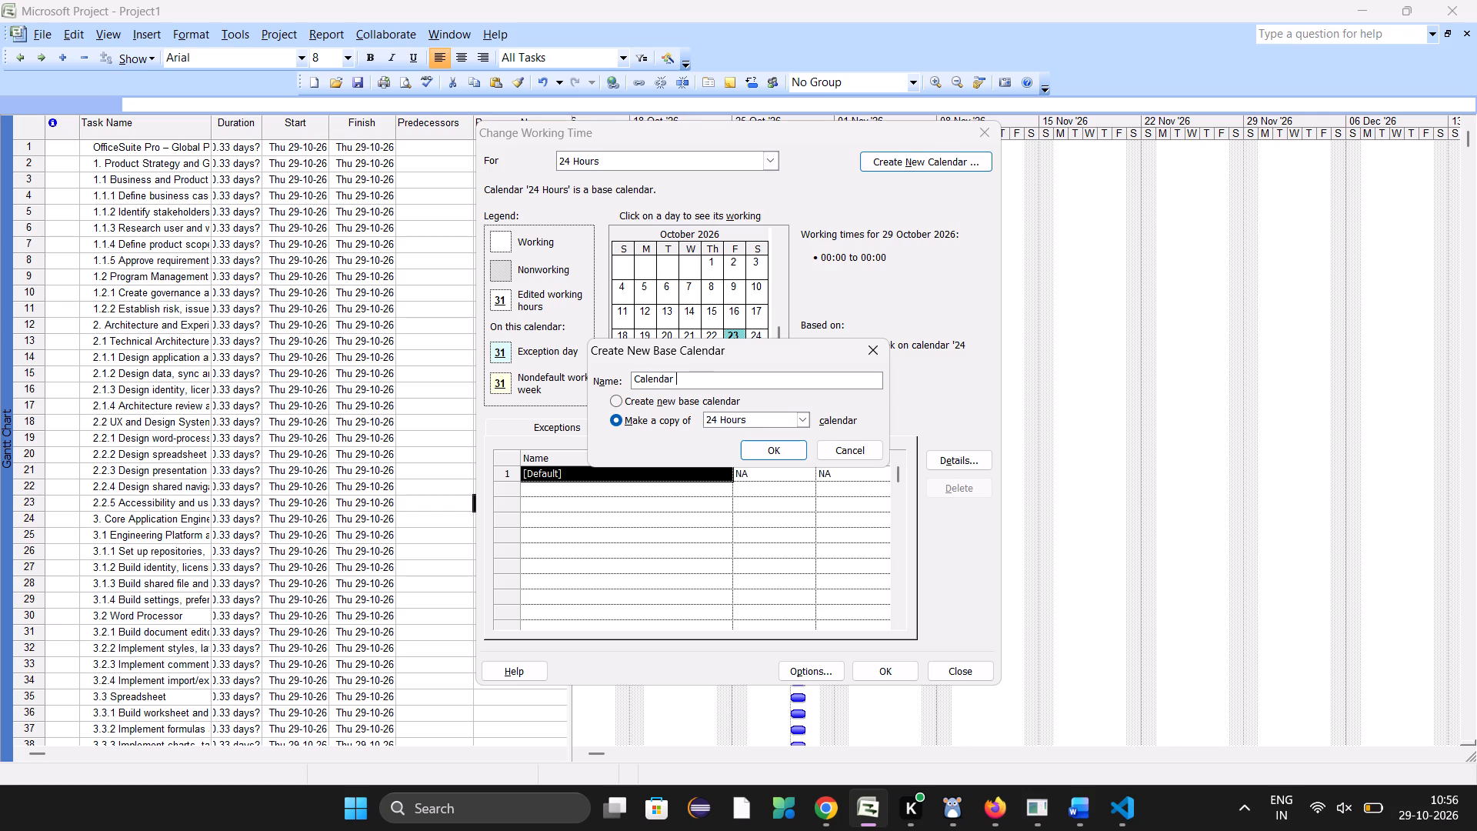
key("2")
left_click(775, 451)
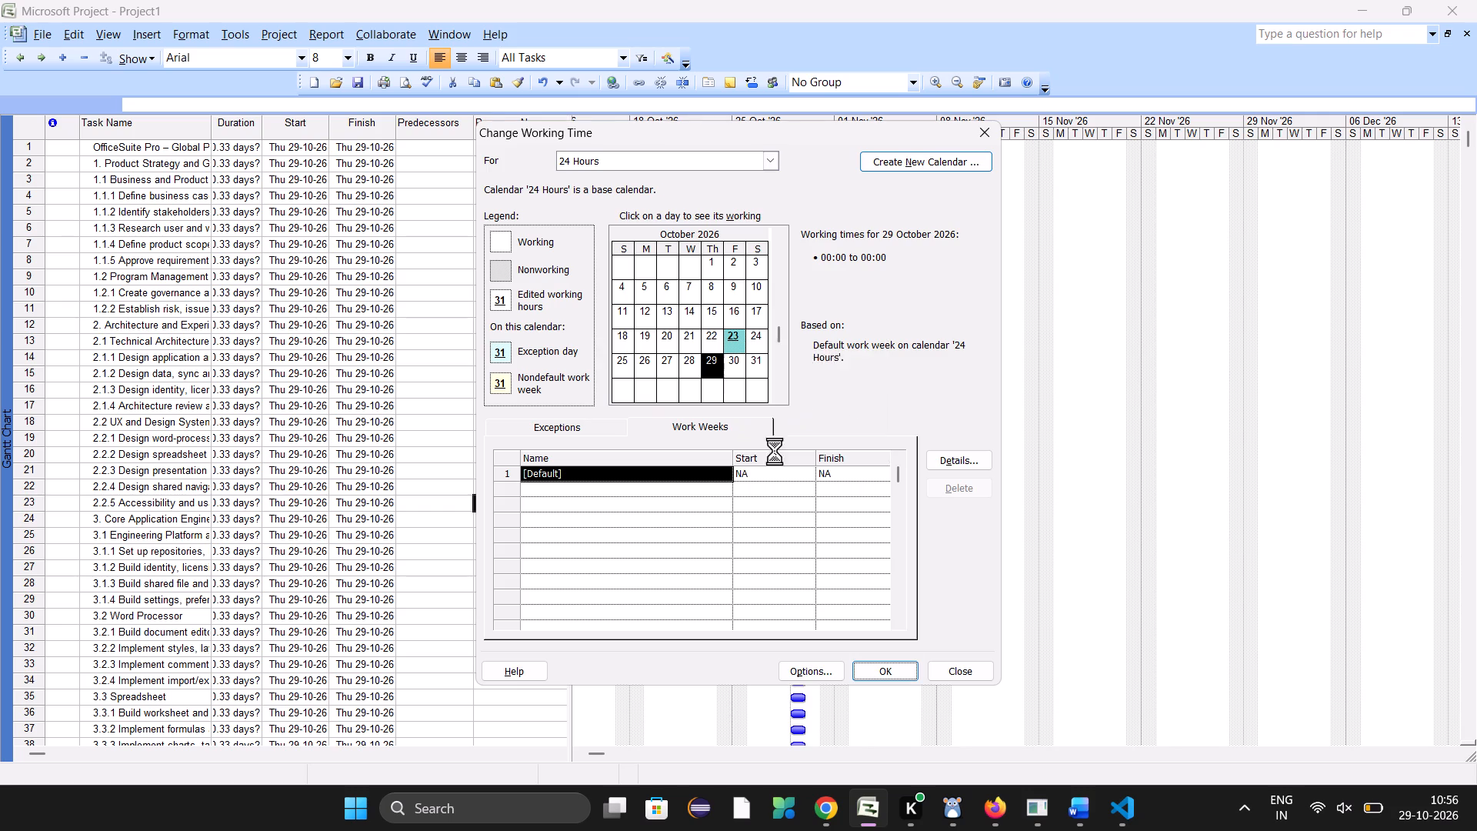
Review the working times of the Copy of 24 Hours, Calendar 2, Night Shift, Standard and 24 Hours calendars, and close the Change Working Time dialog.
left_click(775, 159)
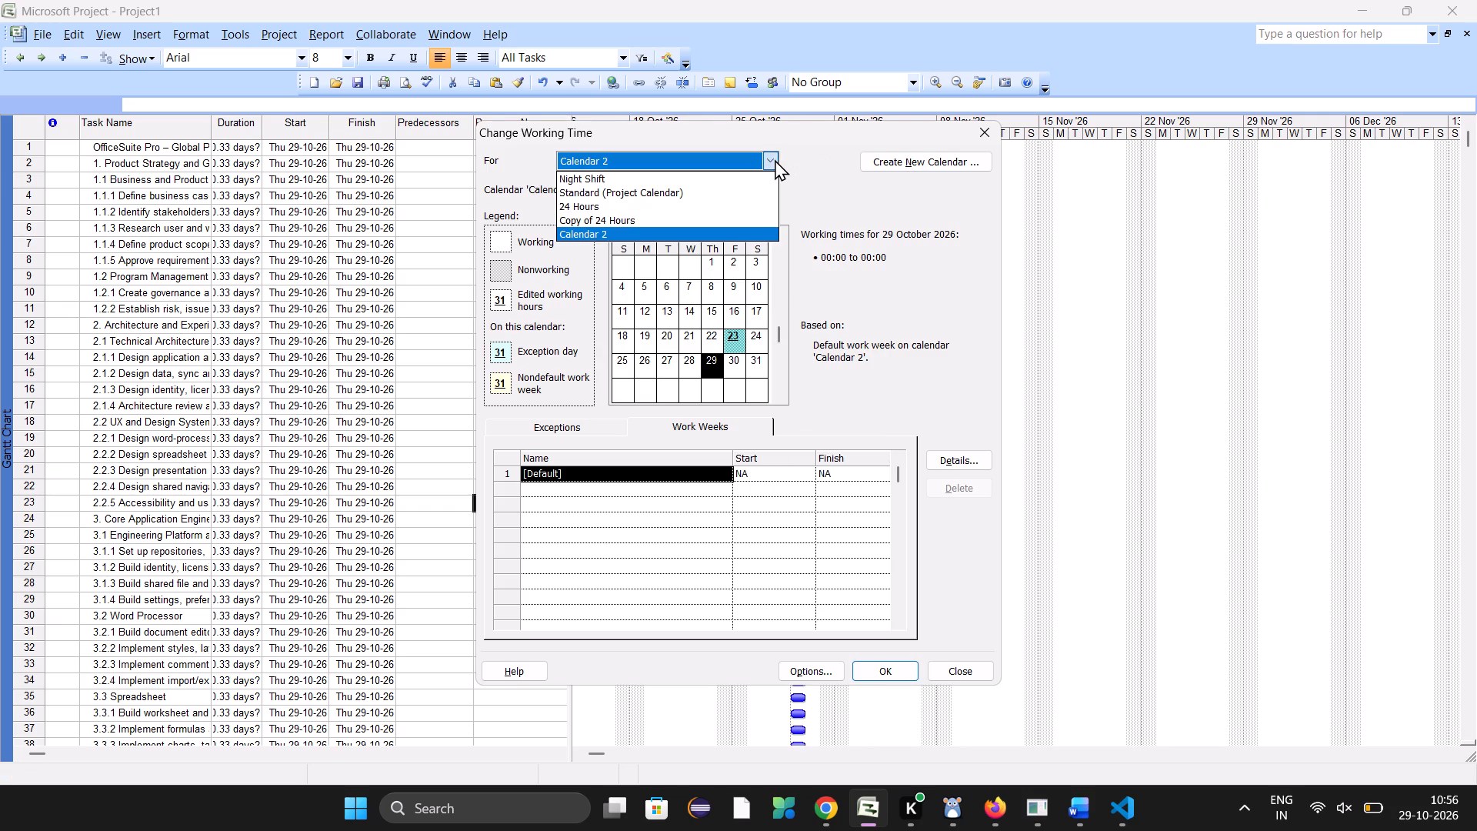
left_click(660, 219)
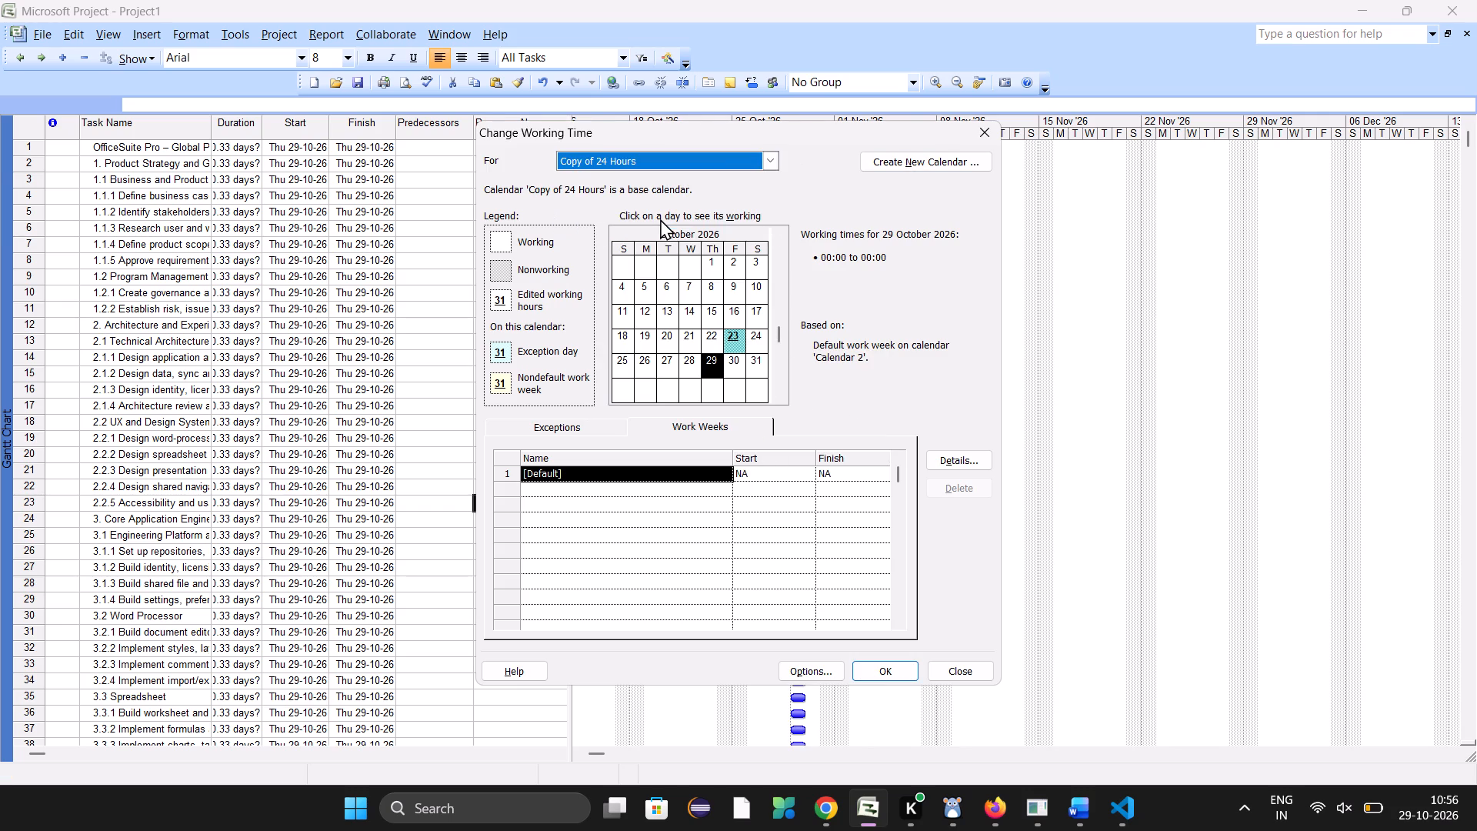
left_click(768, 153)
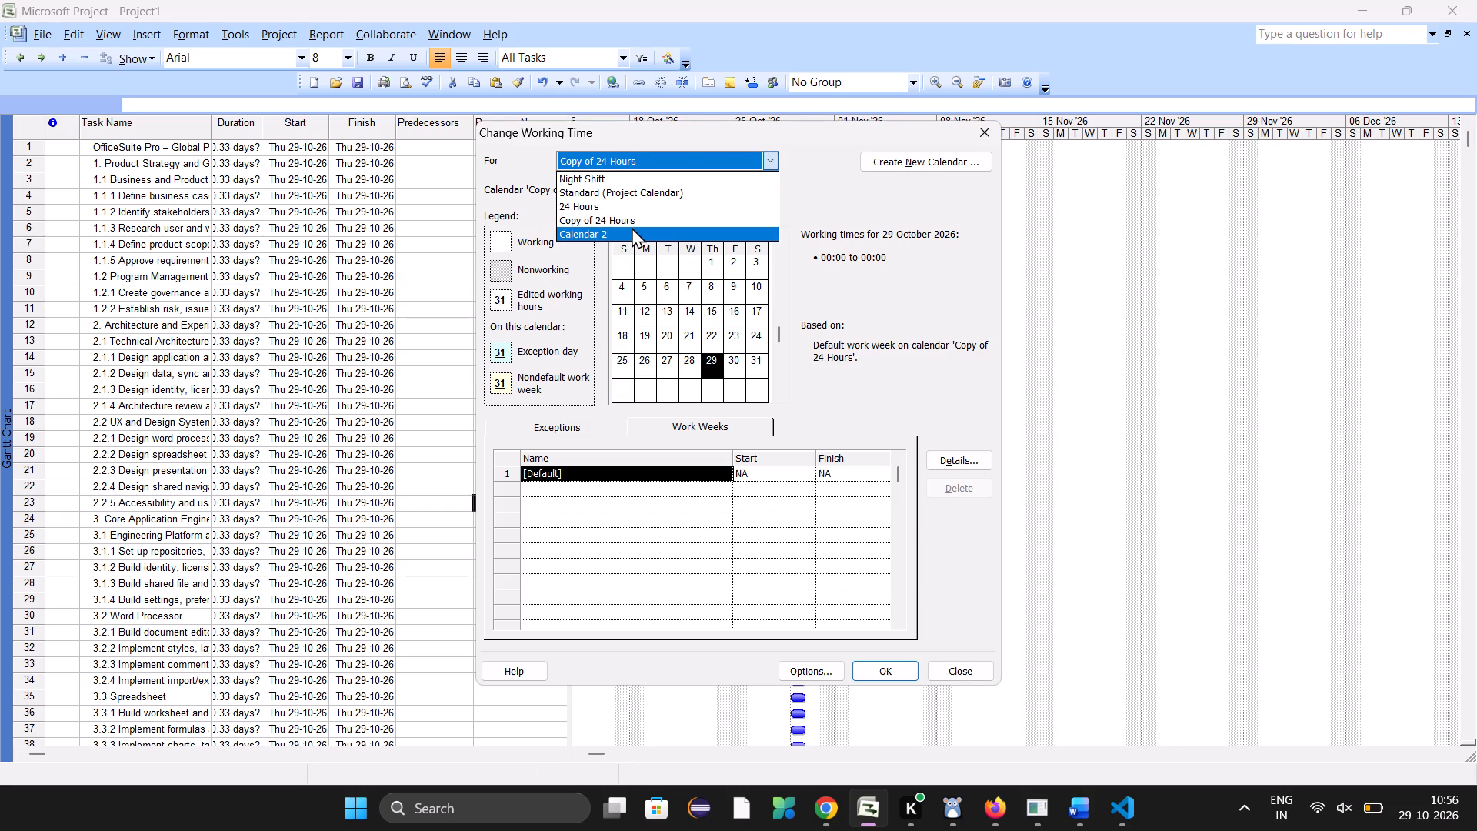
left_click(632, 227)
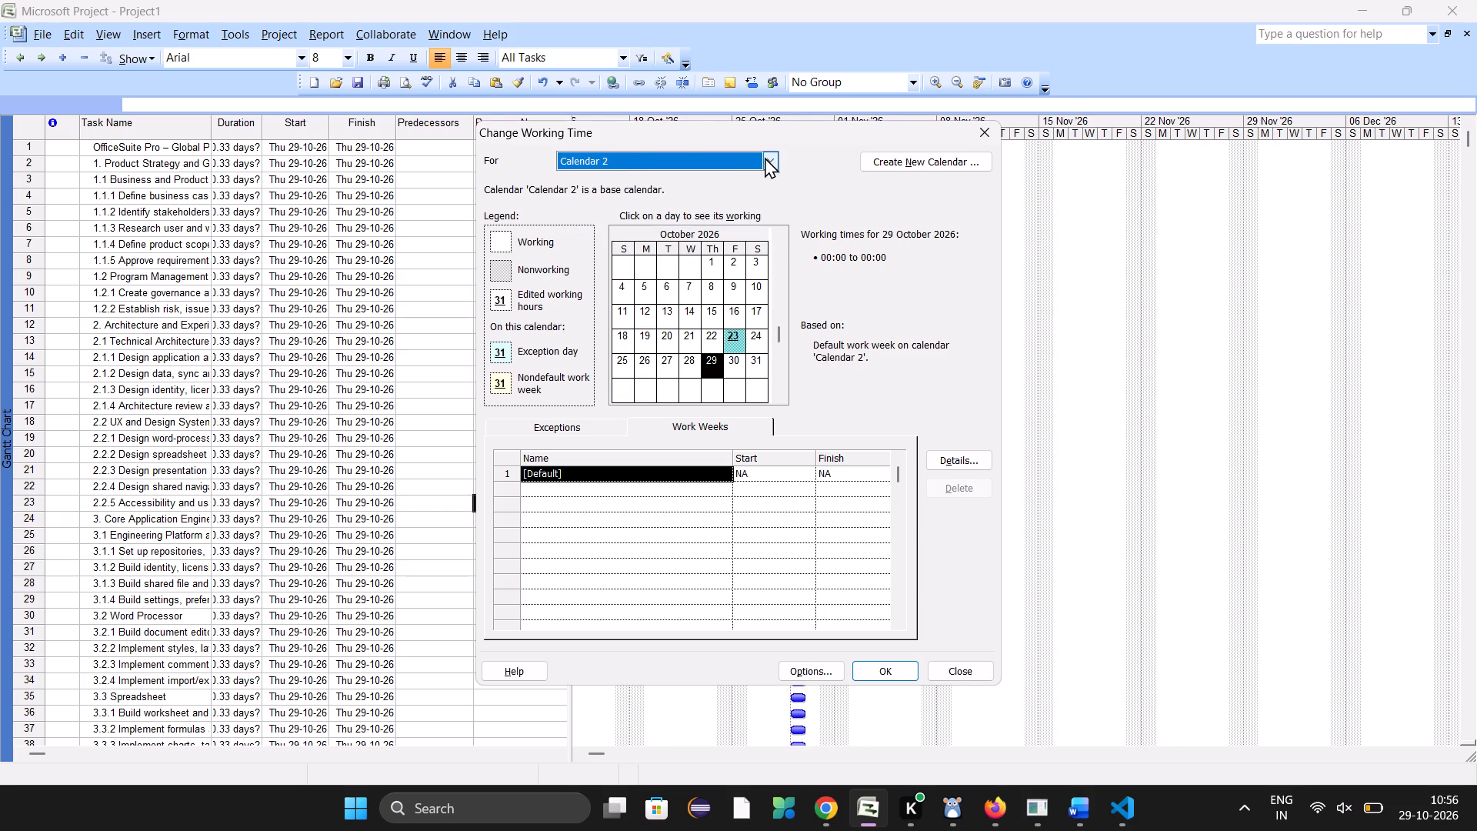
left_click(765, 157)
left_click(648, 222)
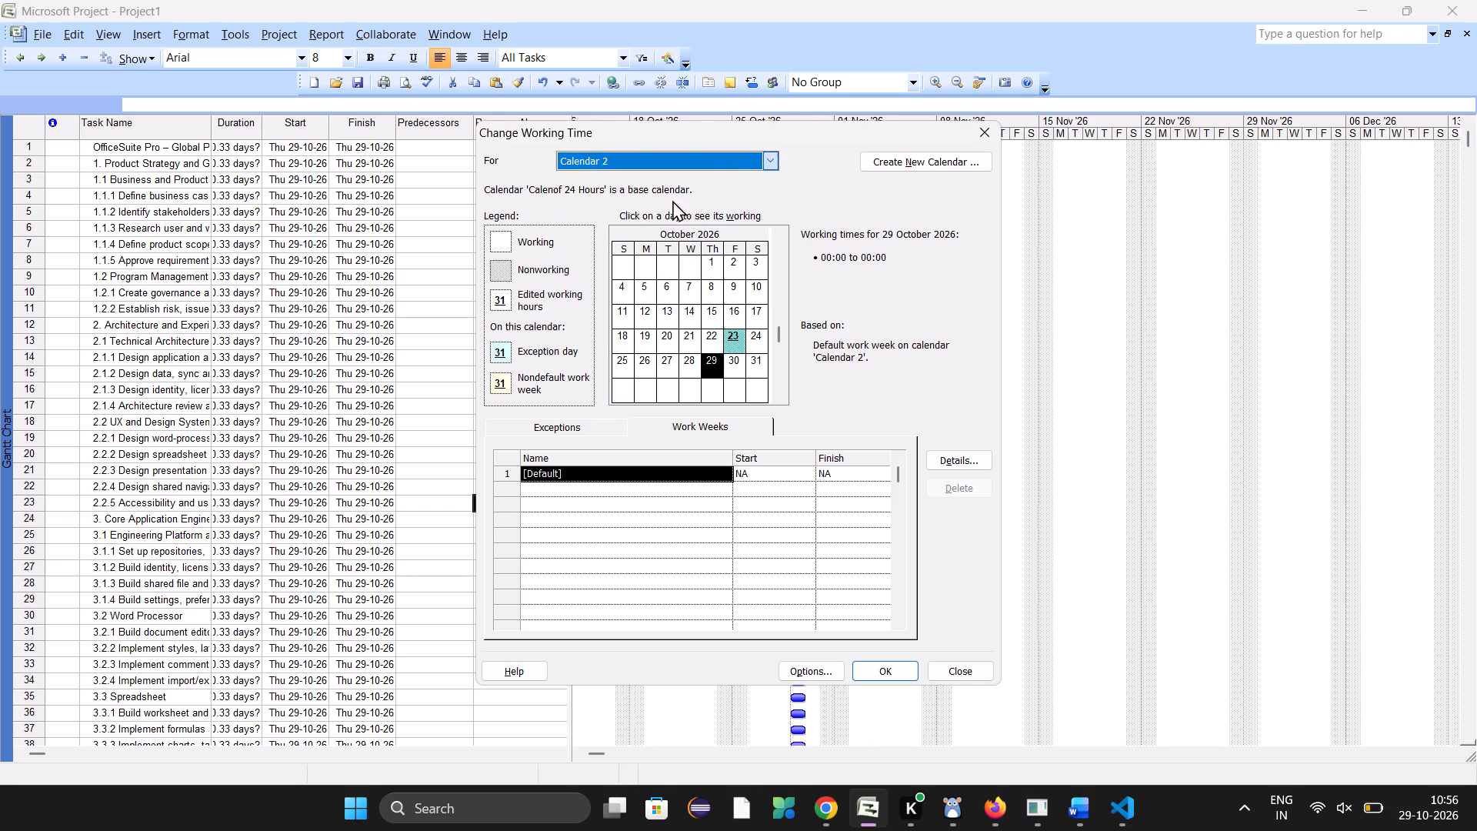
left_click(772, 162)
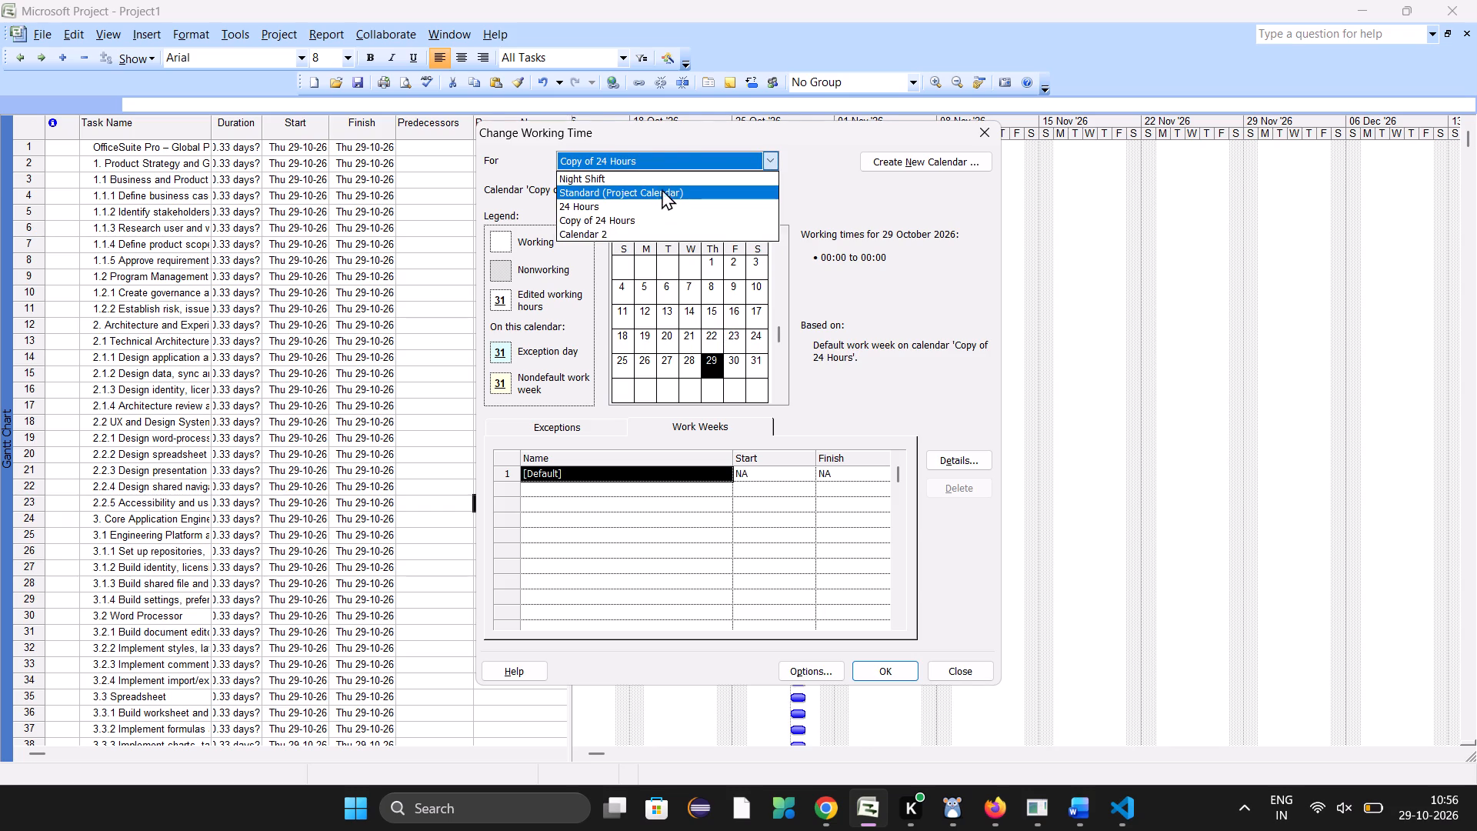
left_click(669, 175)
left_click(775, 162)
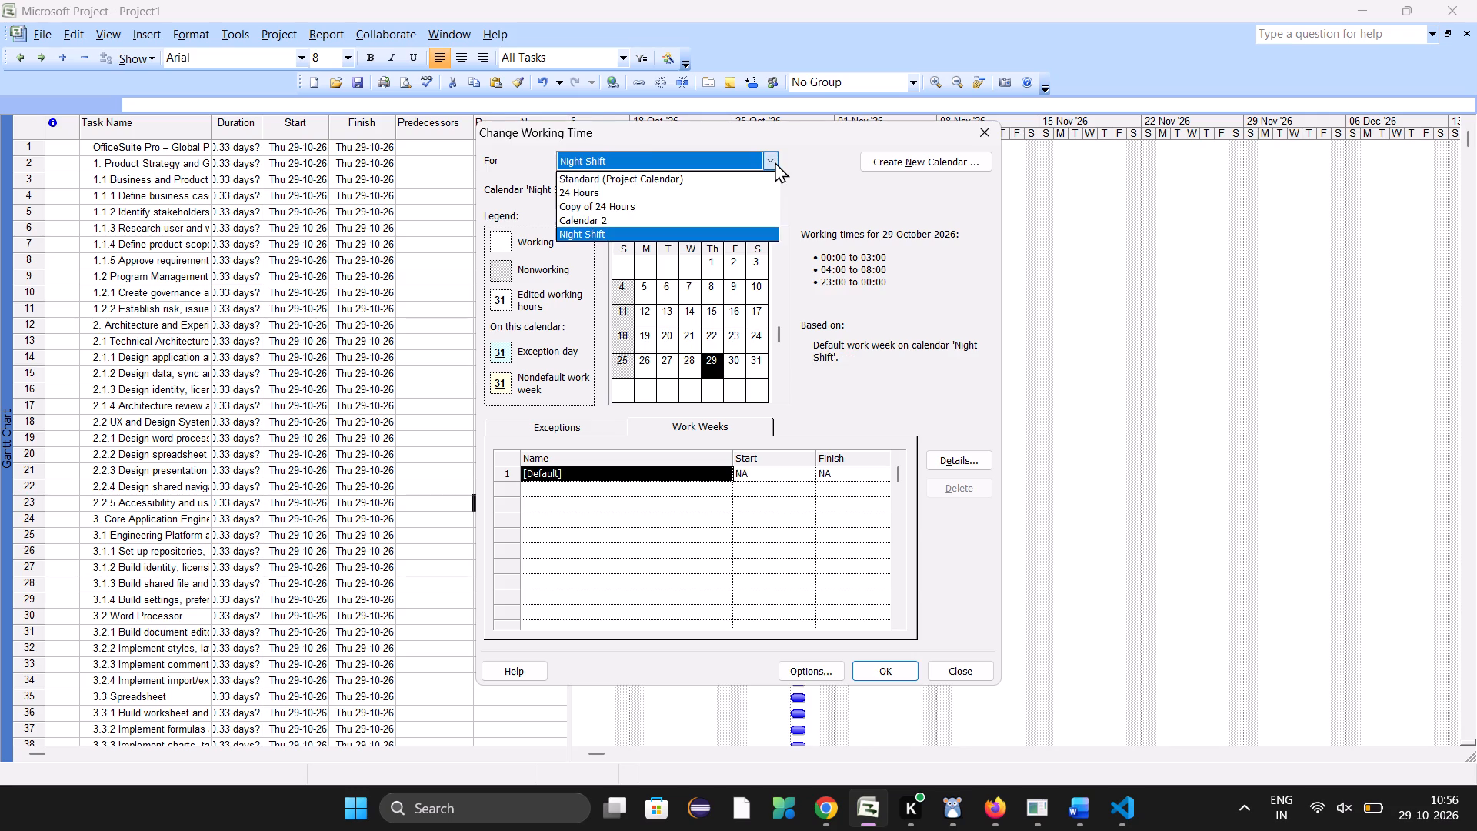
left_click(659, 173)
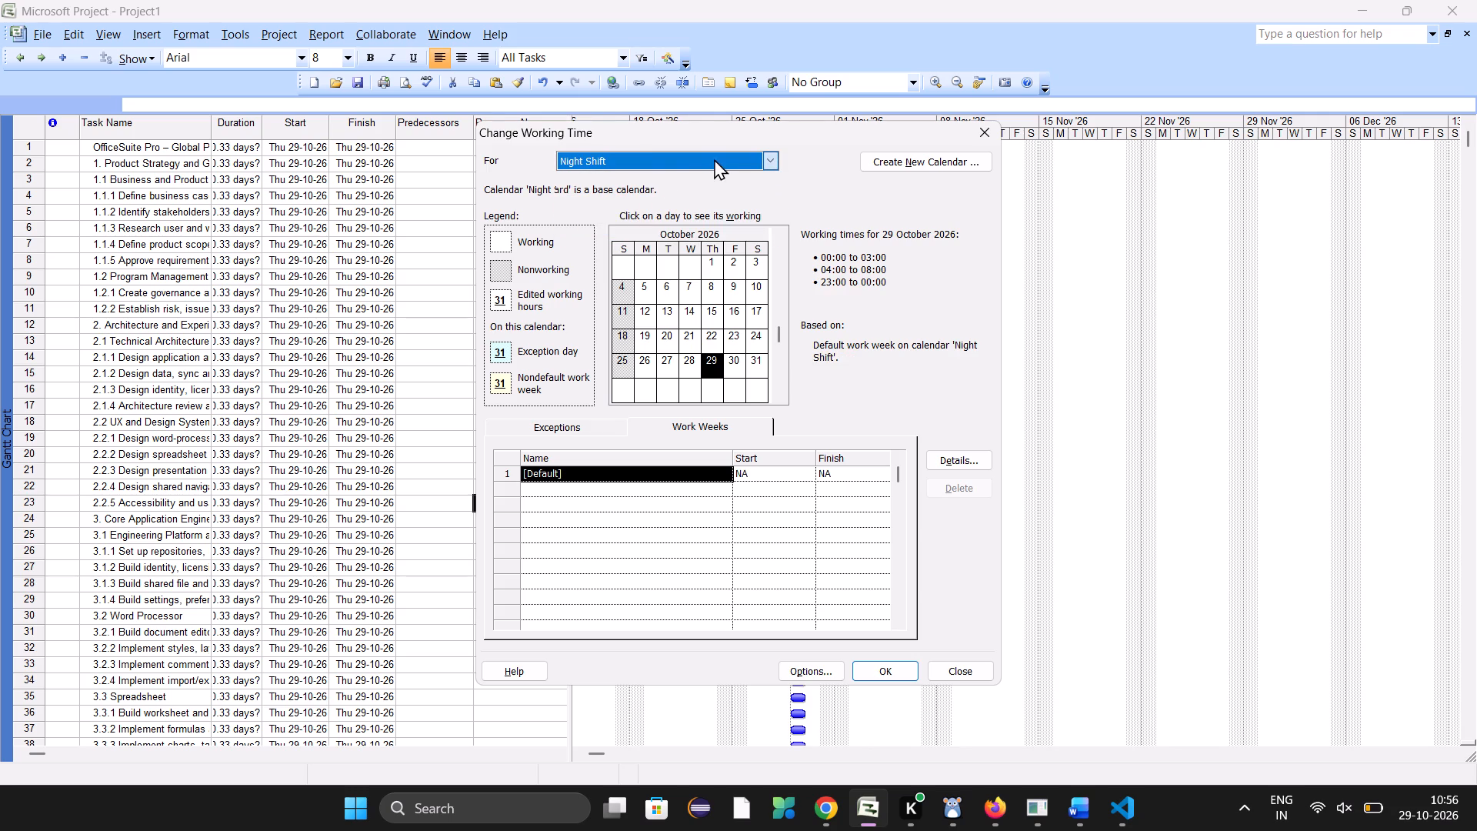
left_click(779, 161)
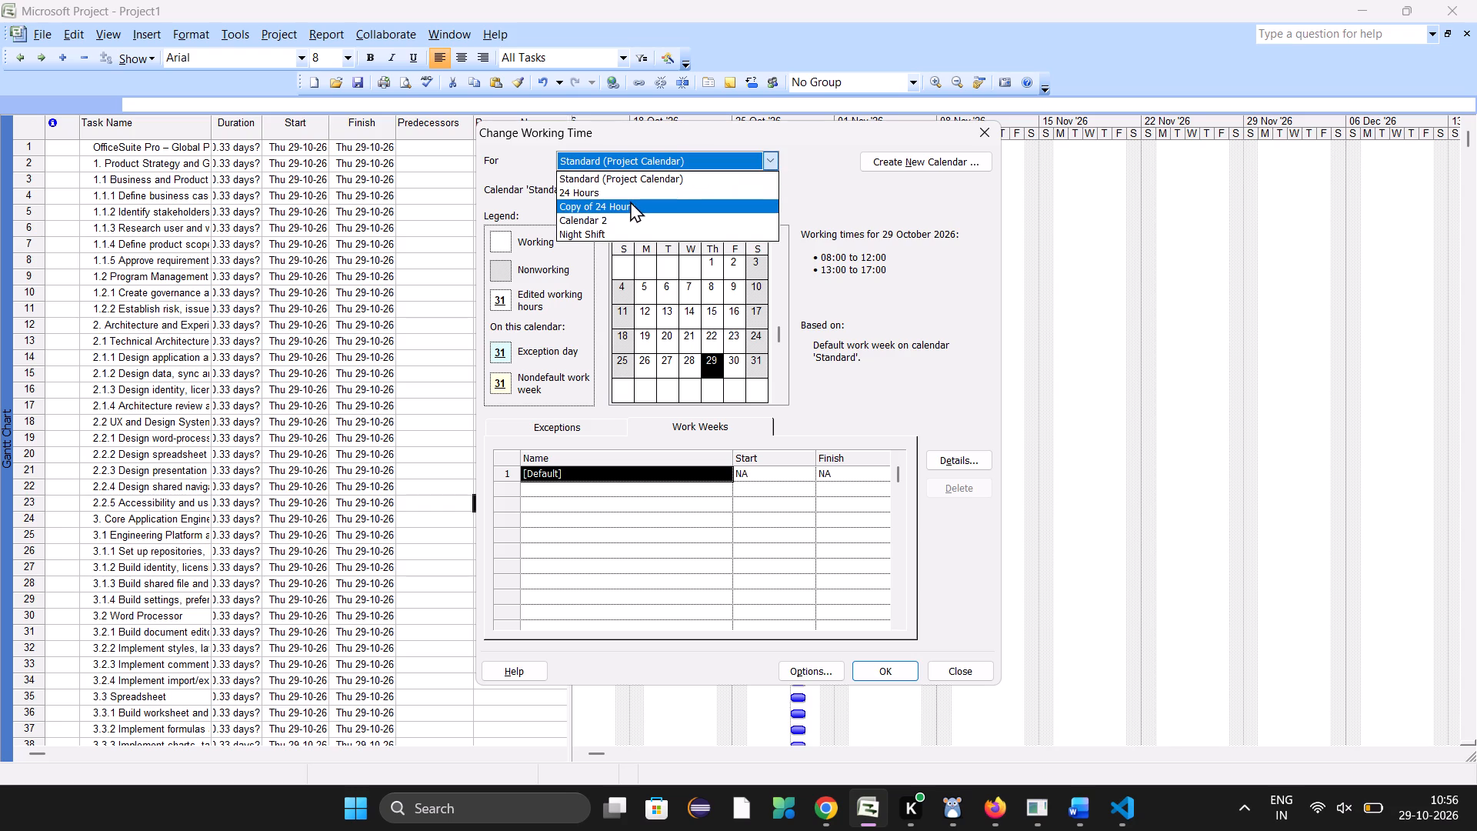
left_click(614, 189)
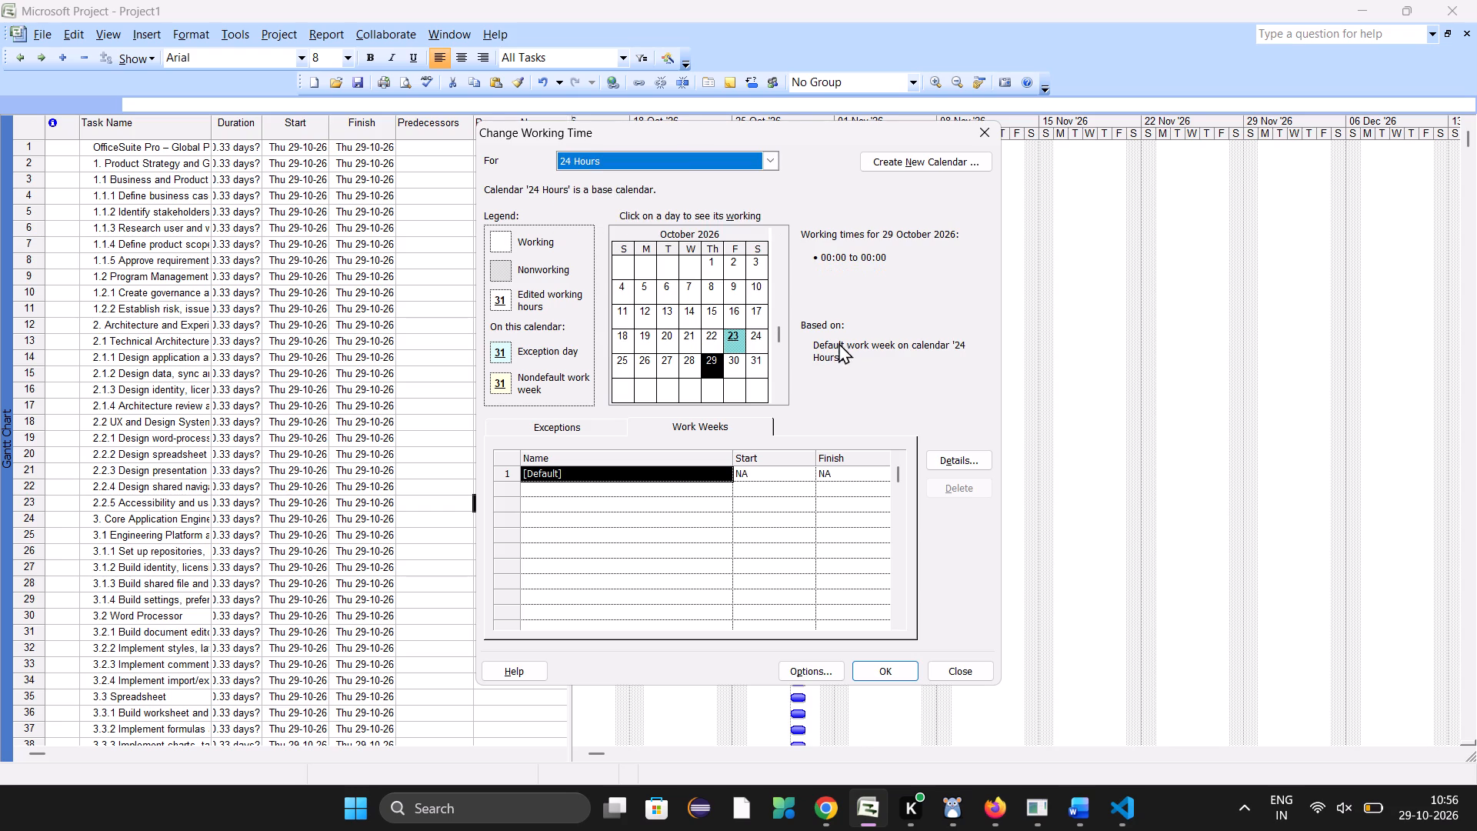
left_click(831, 266)
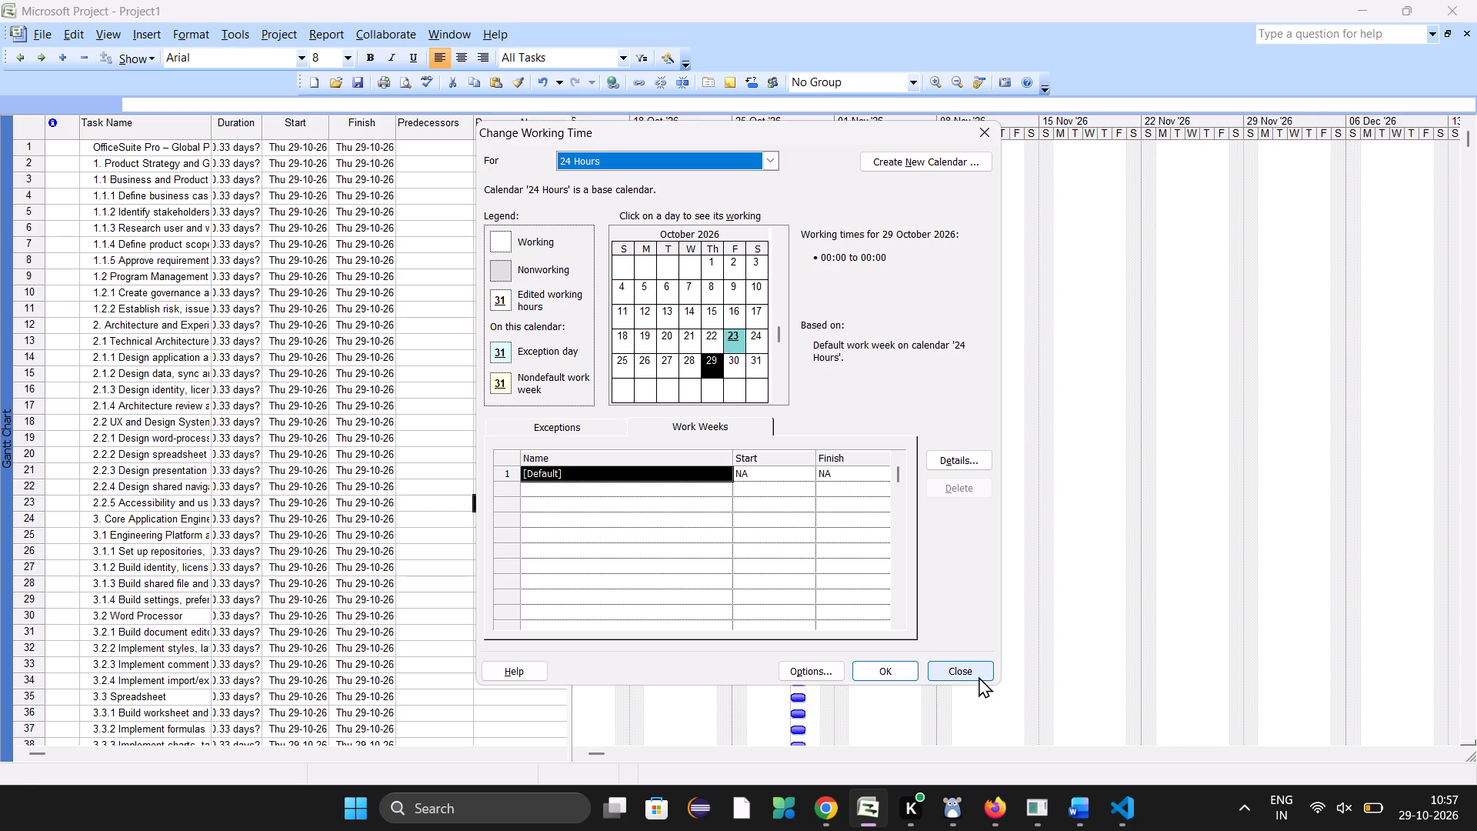
left_click(979, 676)
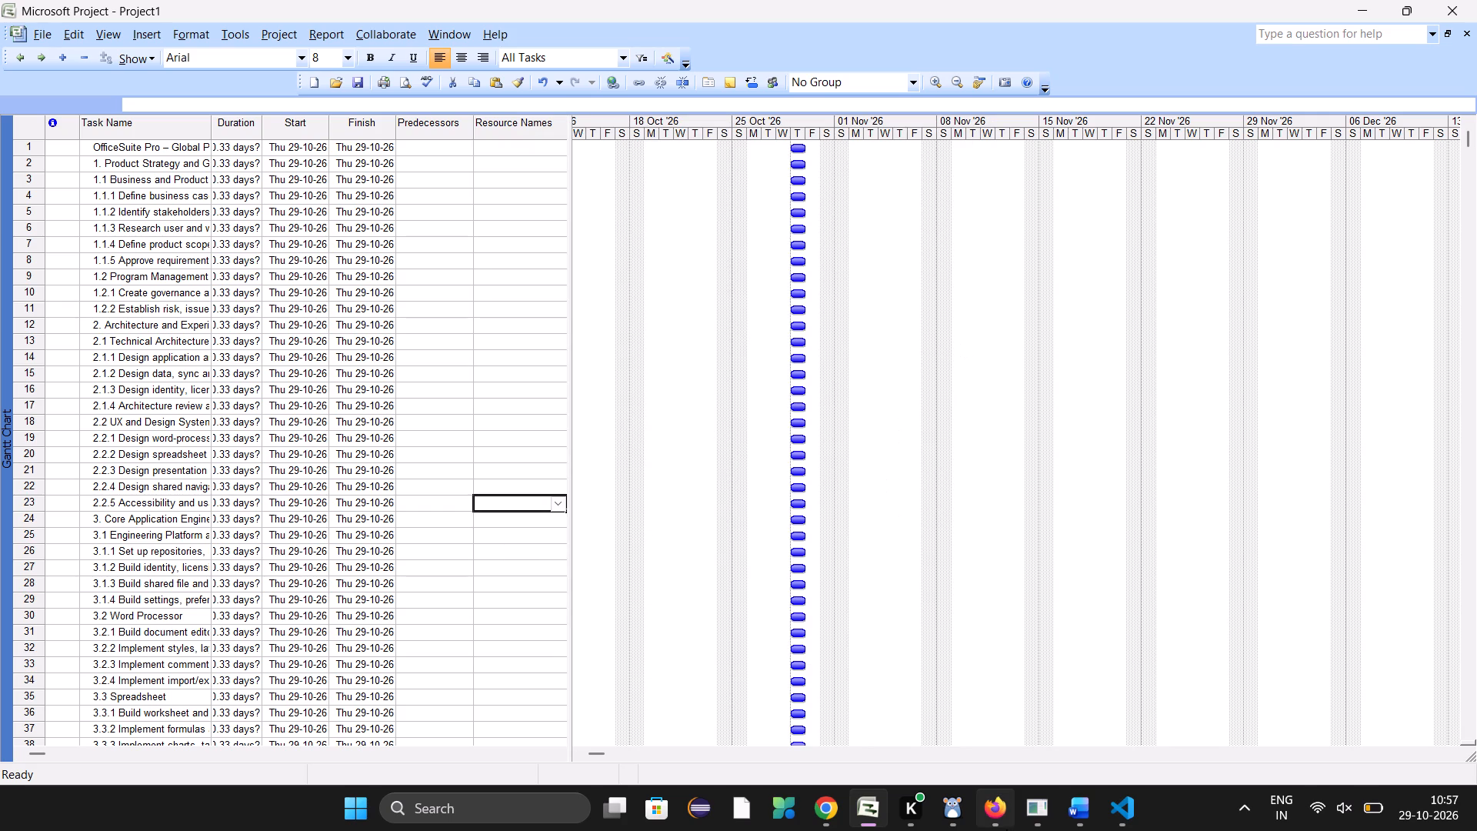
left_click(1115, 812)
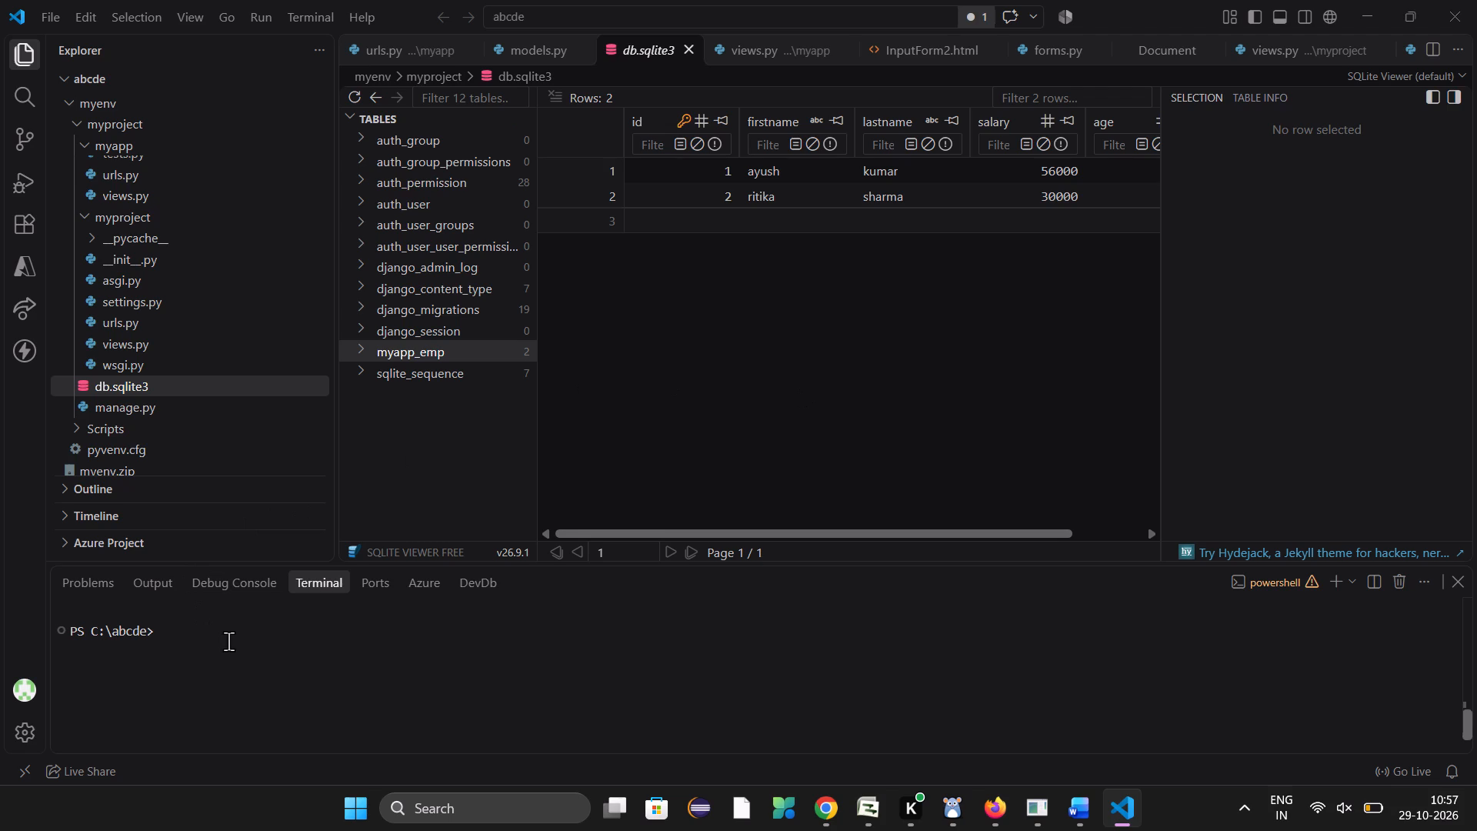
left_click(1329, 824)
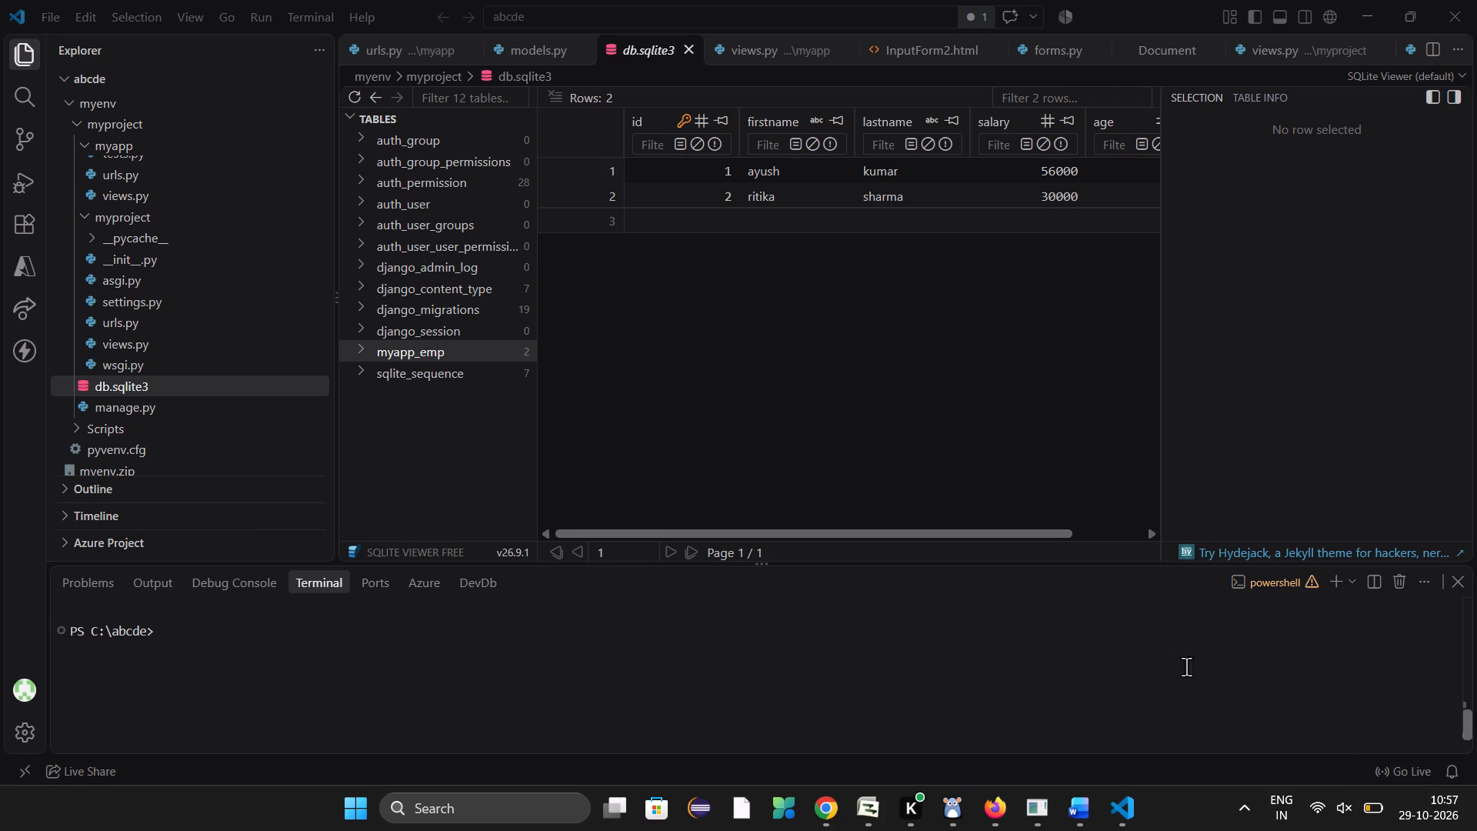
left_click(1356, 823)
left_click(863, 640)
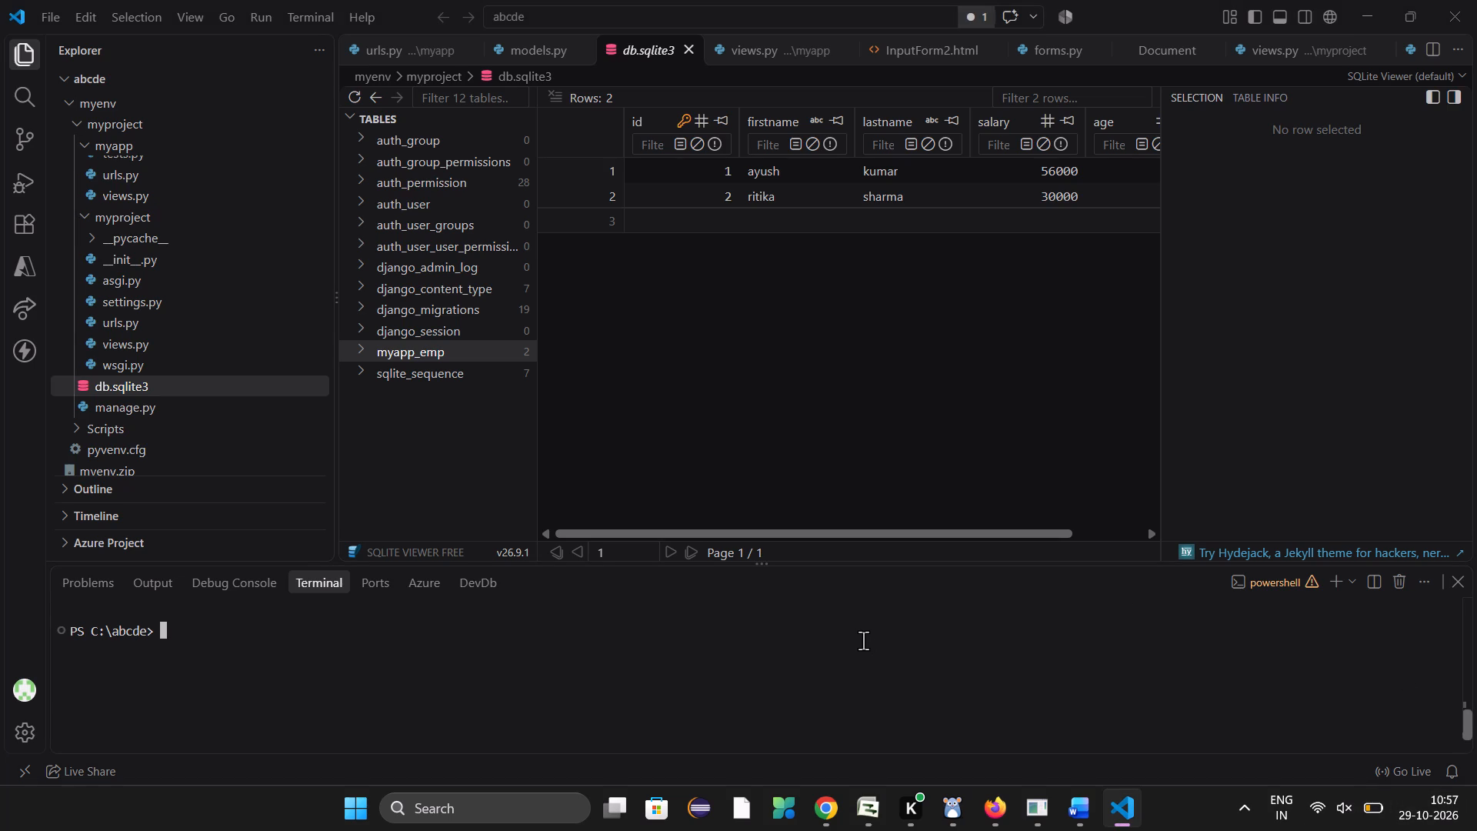